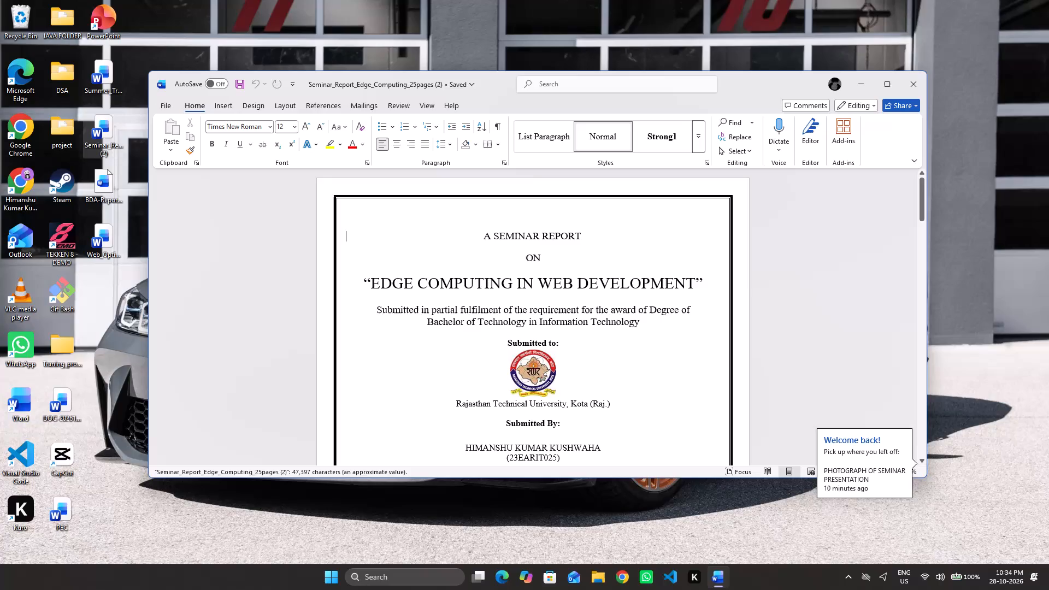
Maximize the document window and insert a blank line after the first paragraph of the Acknowledgement.
click(879, 85)
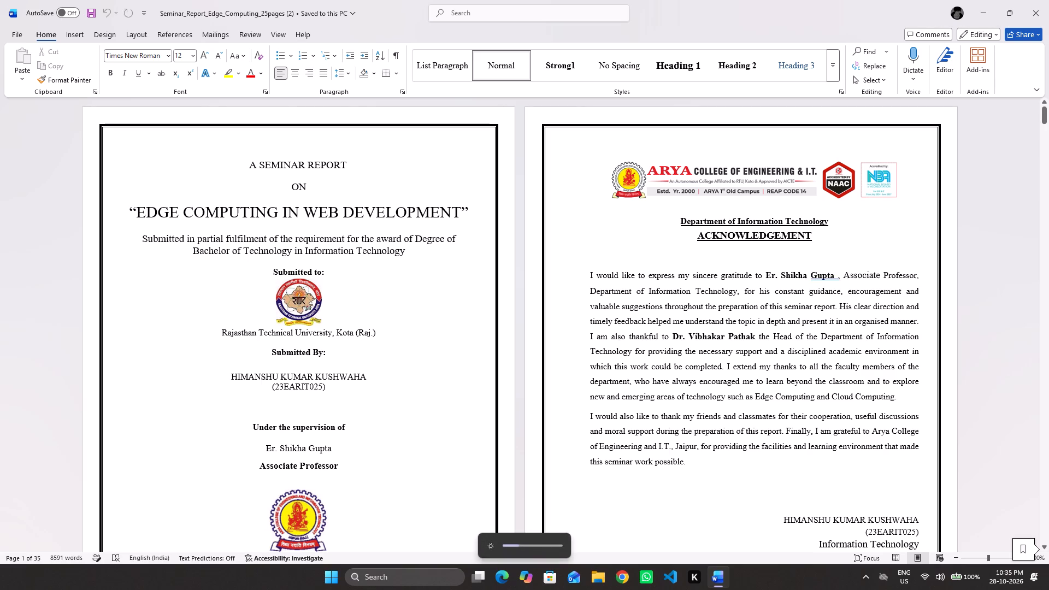
scroll(338, 172, down, 1)
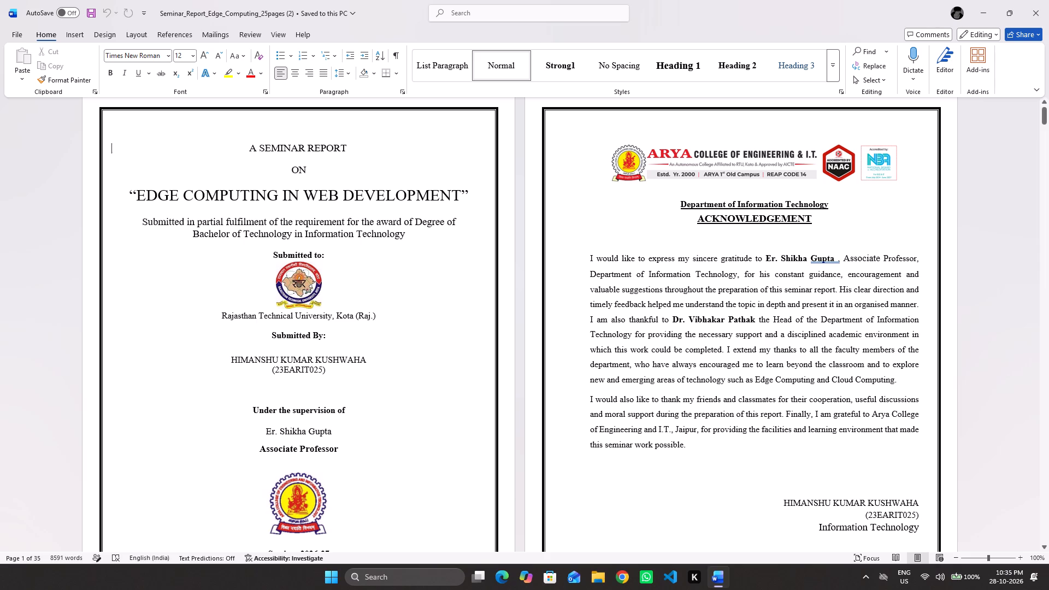
click(923, 307)
key(Return)
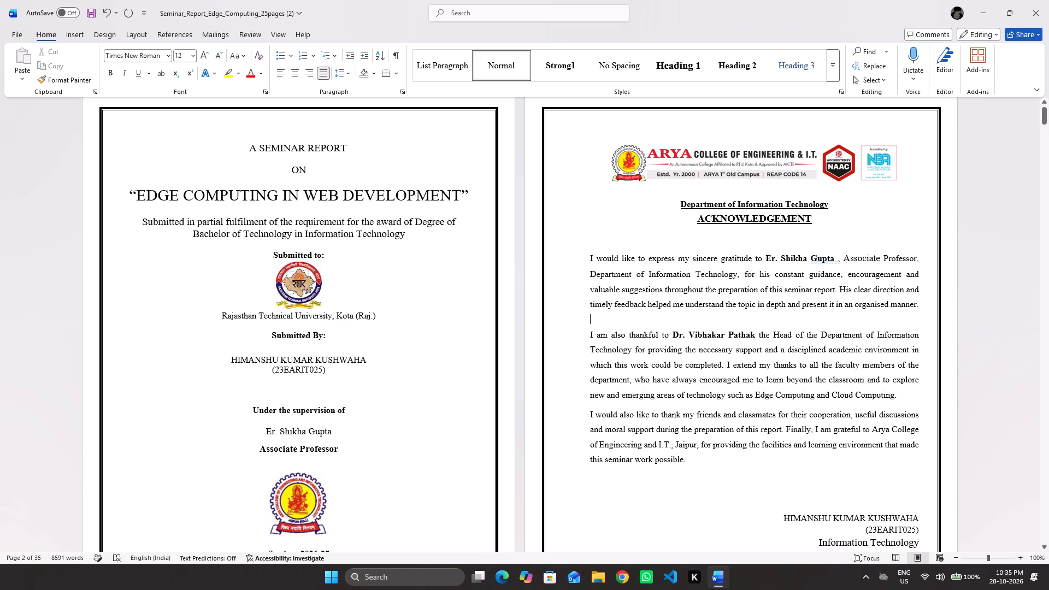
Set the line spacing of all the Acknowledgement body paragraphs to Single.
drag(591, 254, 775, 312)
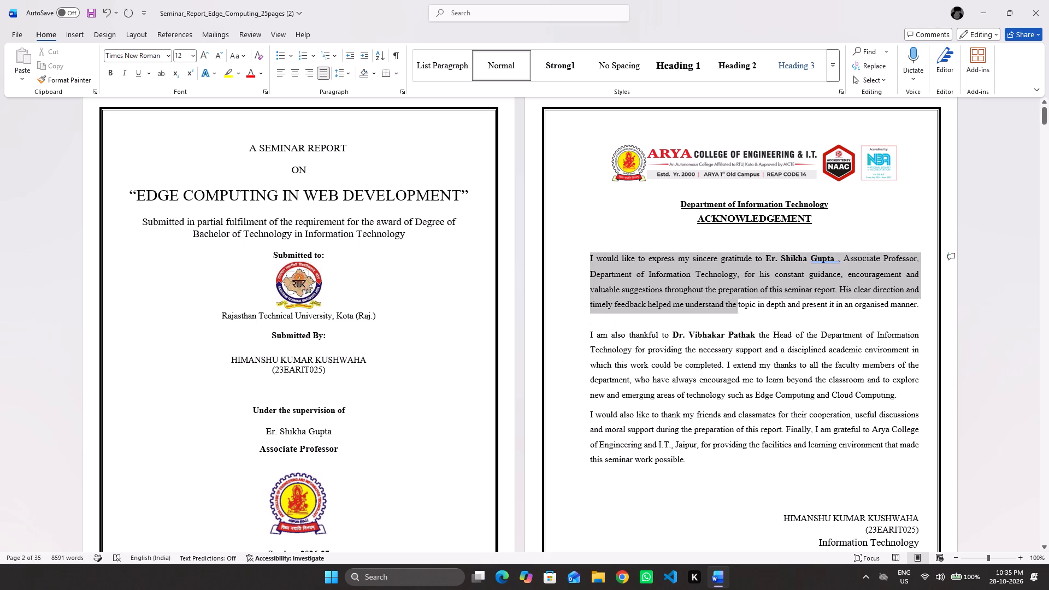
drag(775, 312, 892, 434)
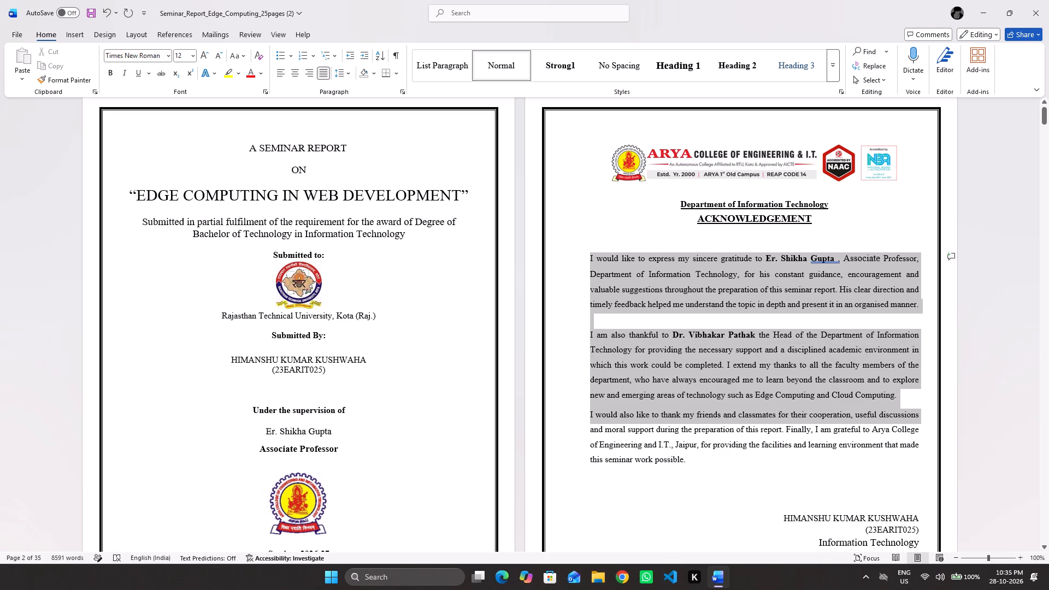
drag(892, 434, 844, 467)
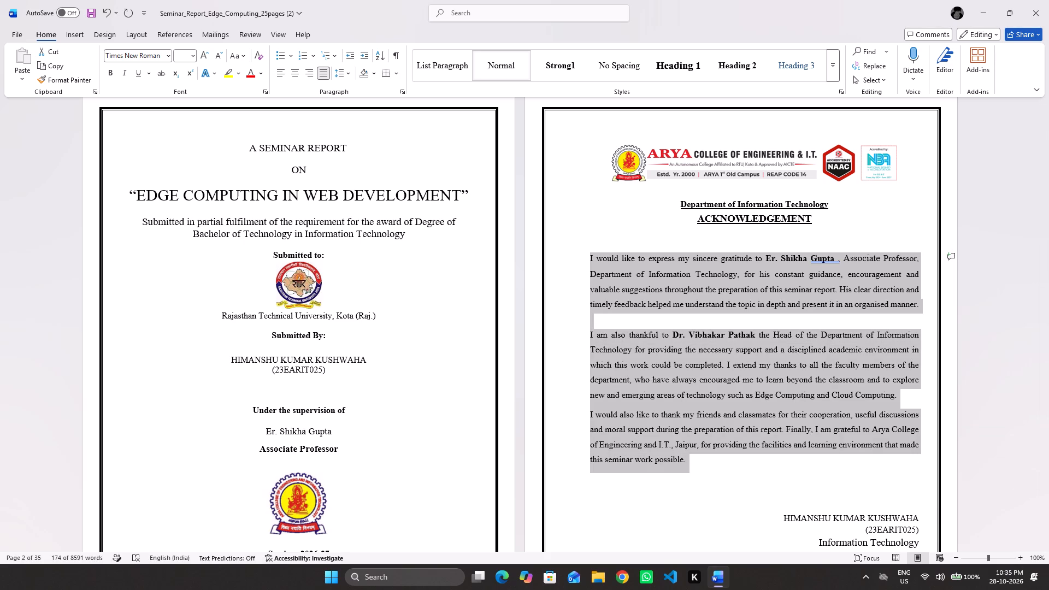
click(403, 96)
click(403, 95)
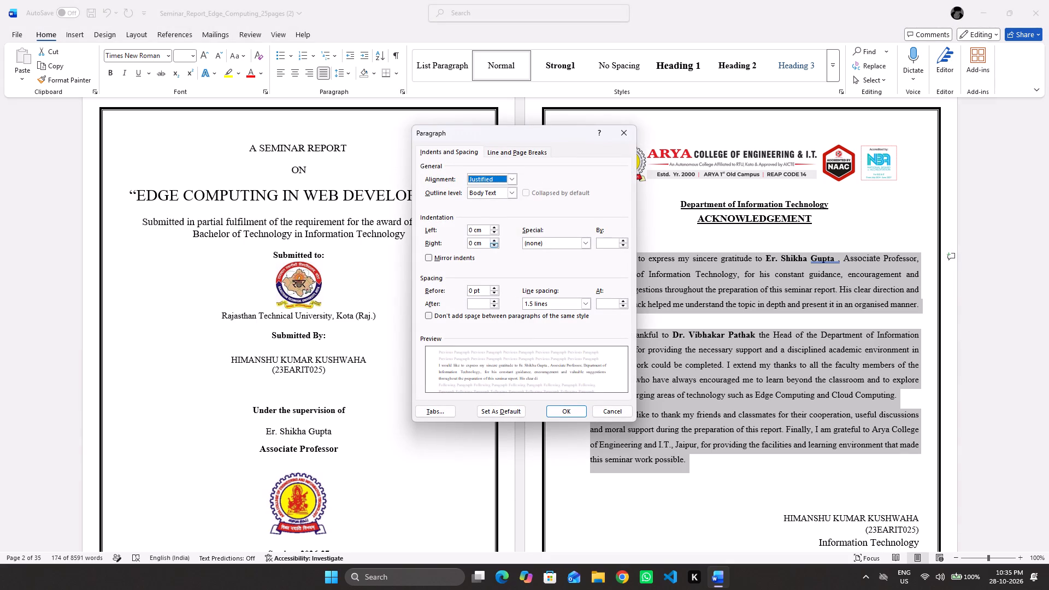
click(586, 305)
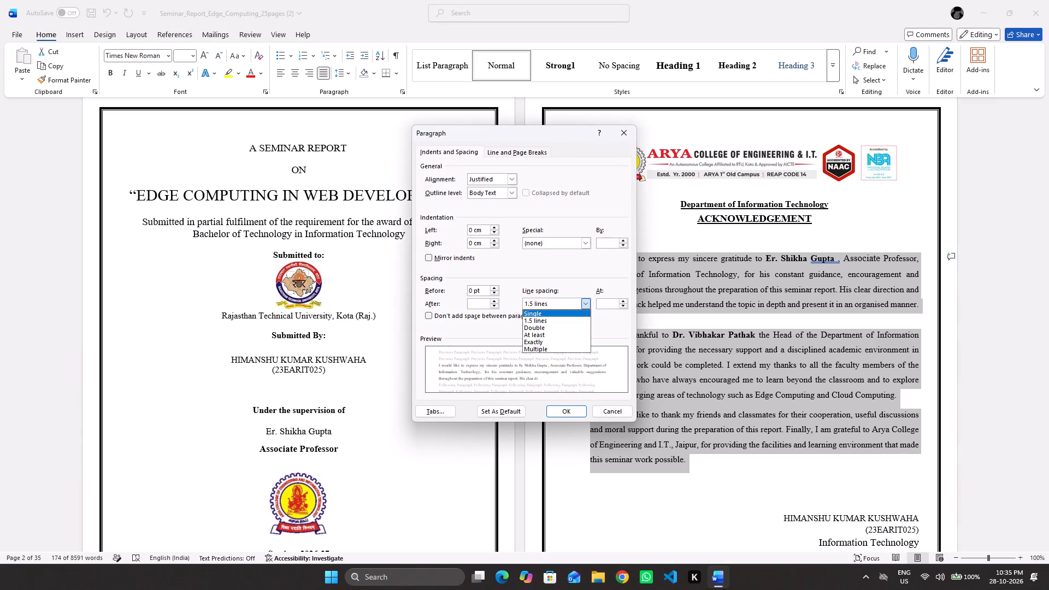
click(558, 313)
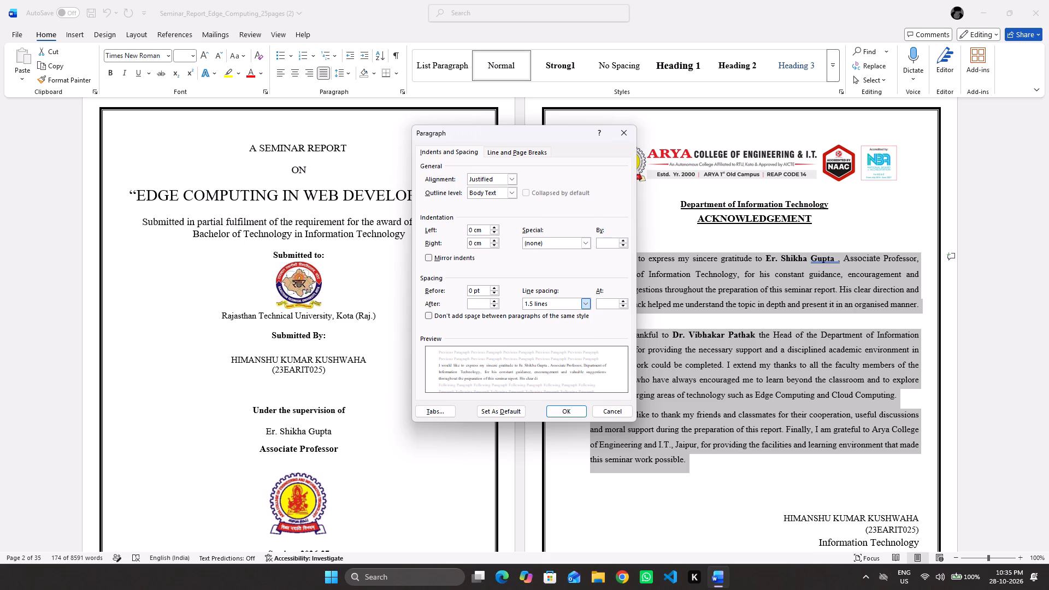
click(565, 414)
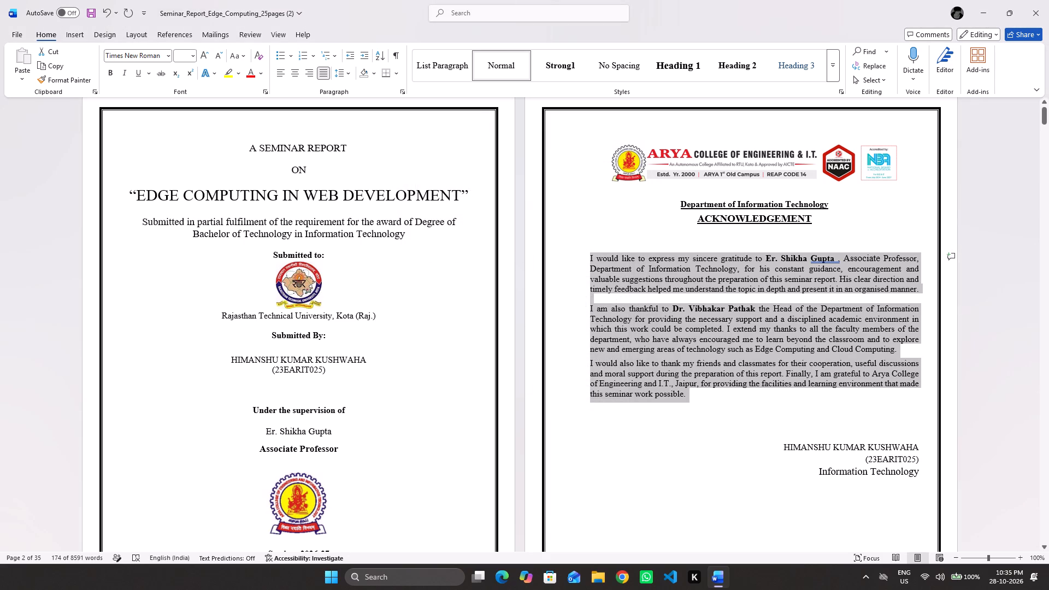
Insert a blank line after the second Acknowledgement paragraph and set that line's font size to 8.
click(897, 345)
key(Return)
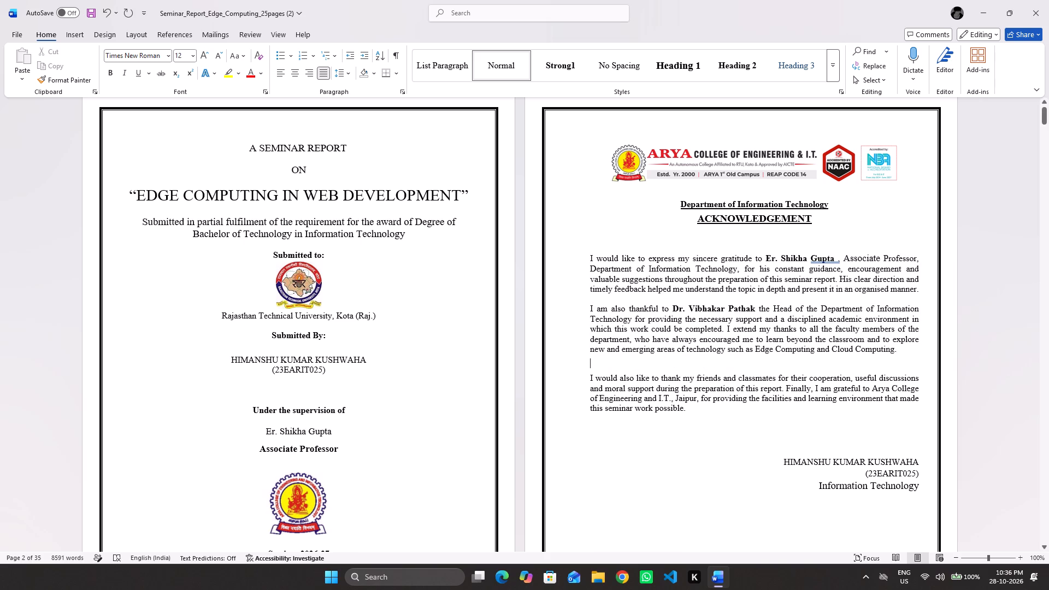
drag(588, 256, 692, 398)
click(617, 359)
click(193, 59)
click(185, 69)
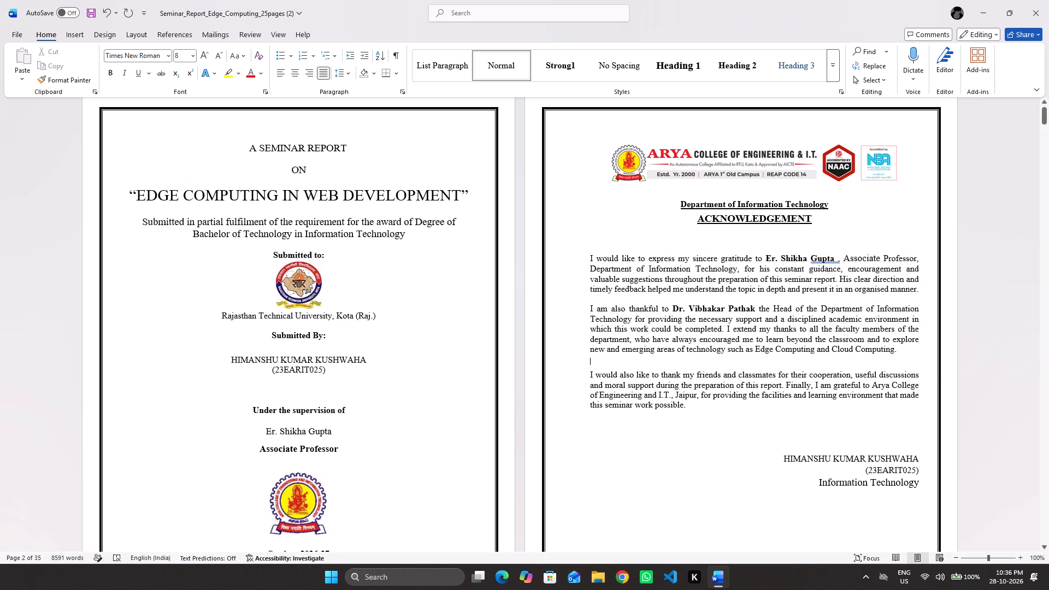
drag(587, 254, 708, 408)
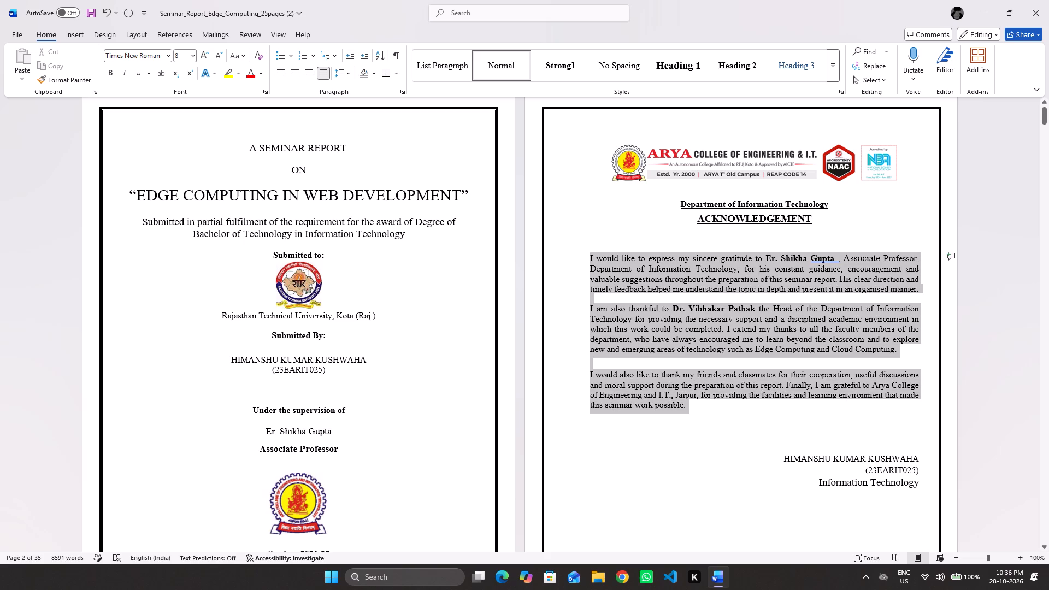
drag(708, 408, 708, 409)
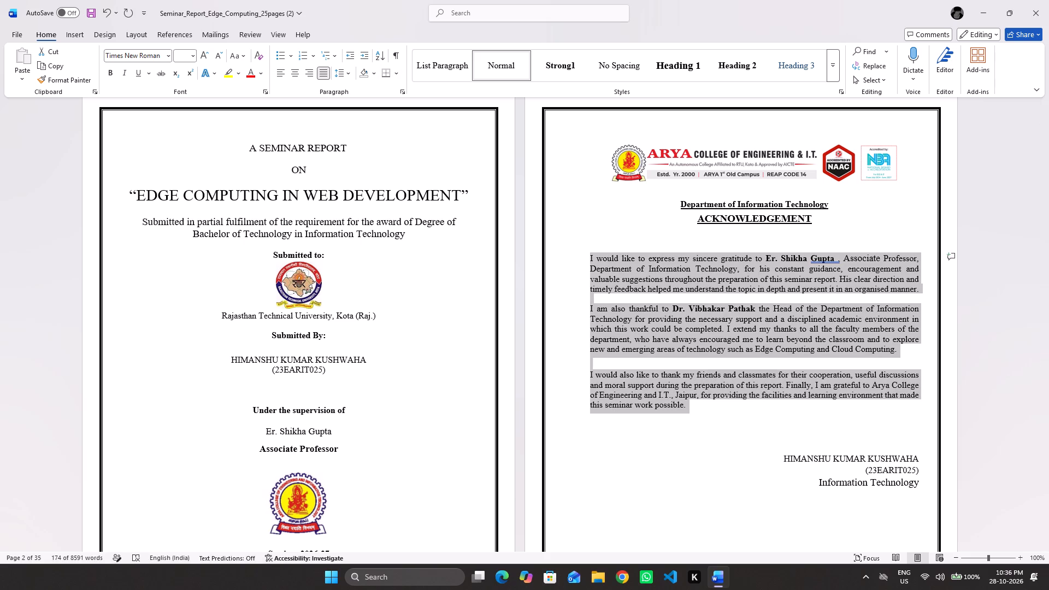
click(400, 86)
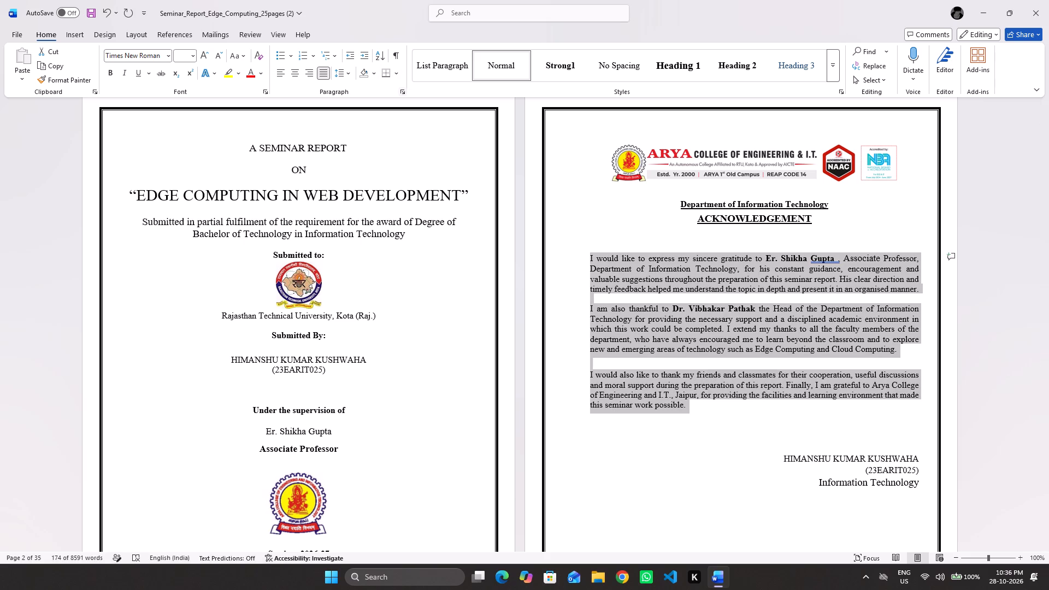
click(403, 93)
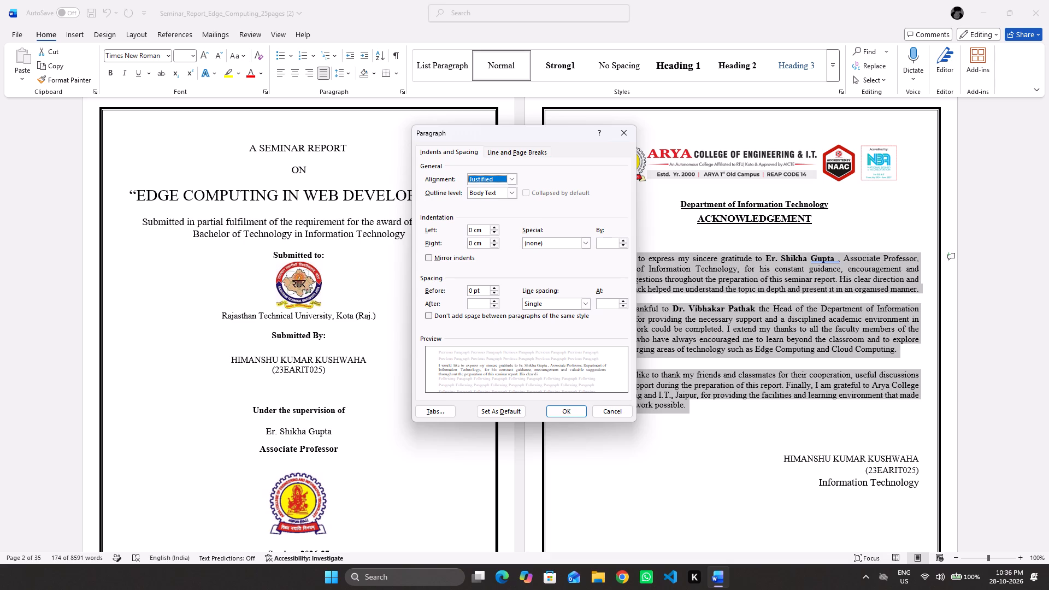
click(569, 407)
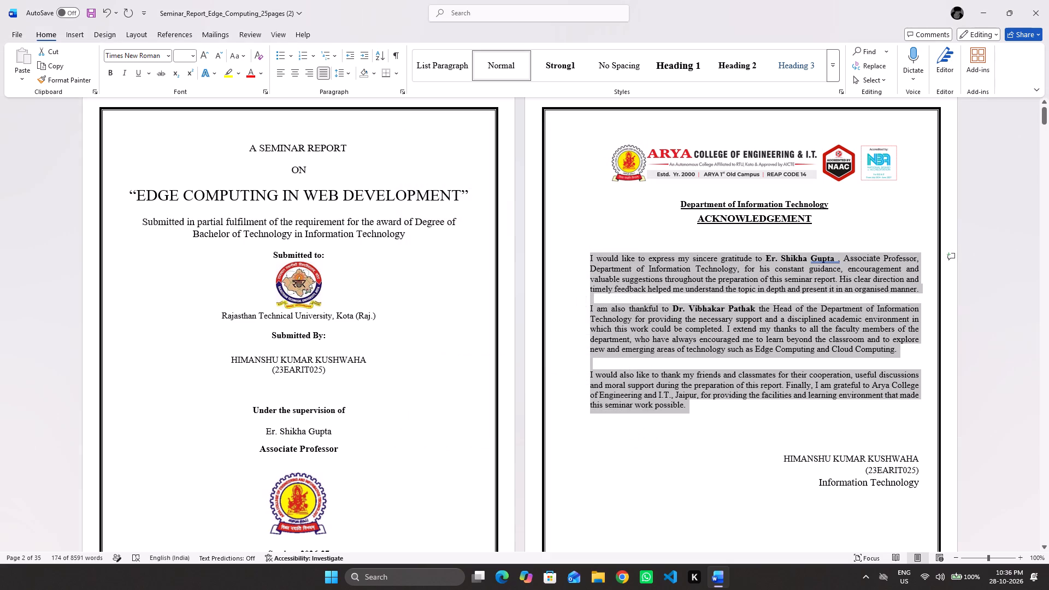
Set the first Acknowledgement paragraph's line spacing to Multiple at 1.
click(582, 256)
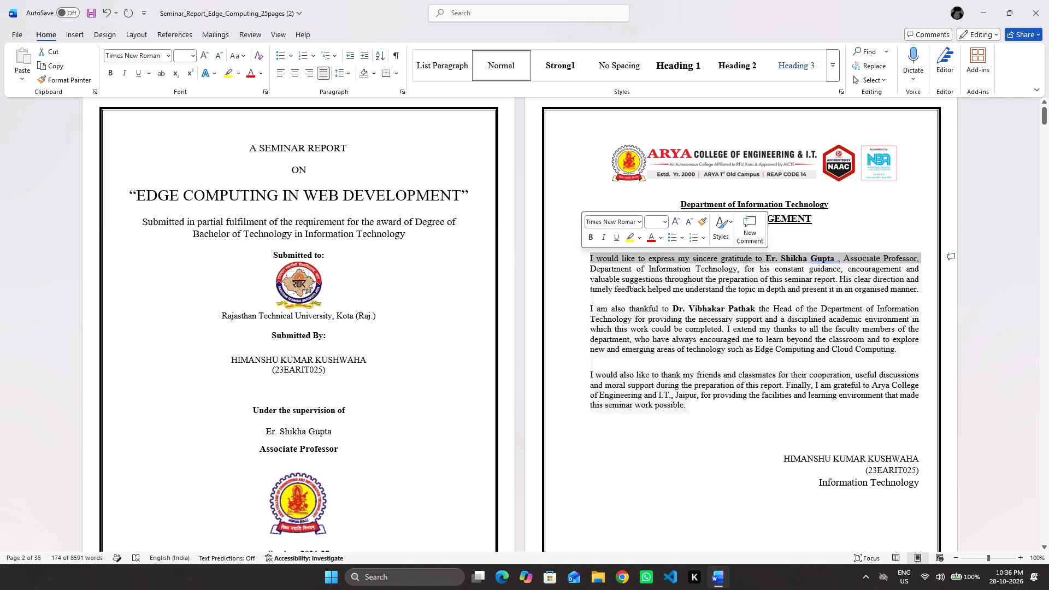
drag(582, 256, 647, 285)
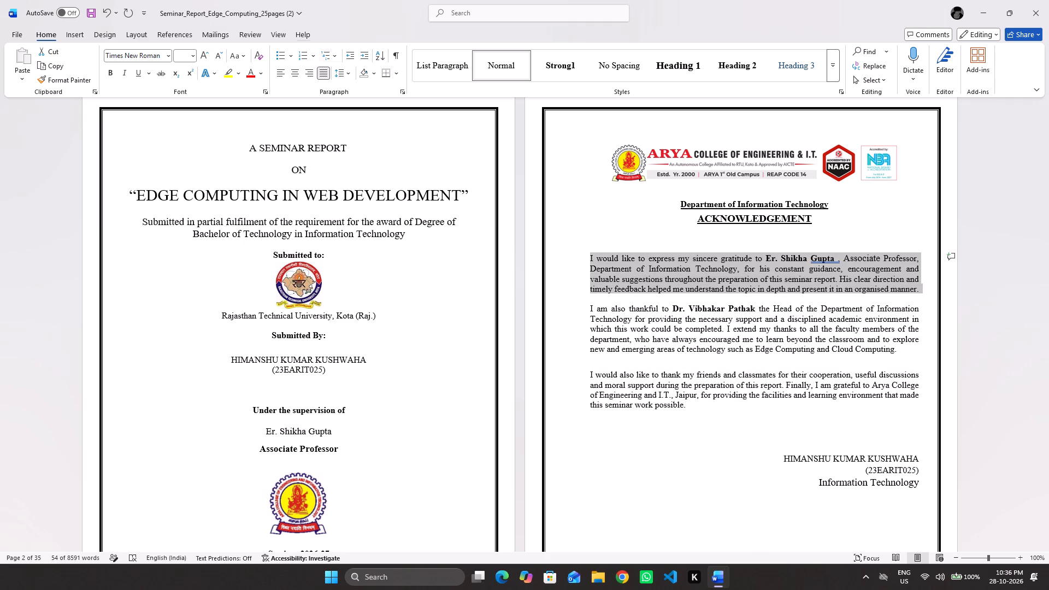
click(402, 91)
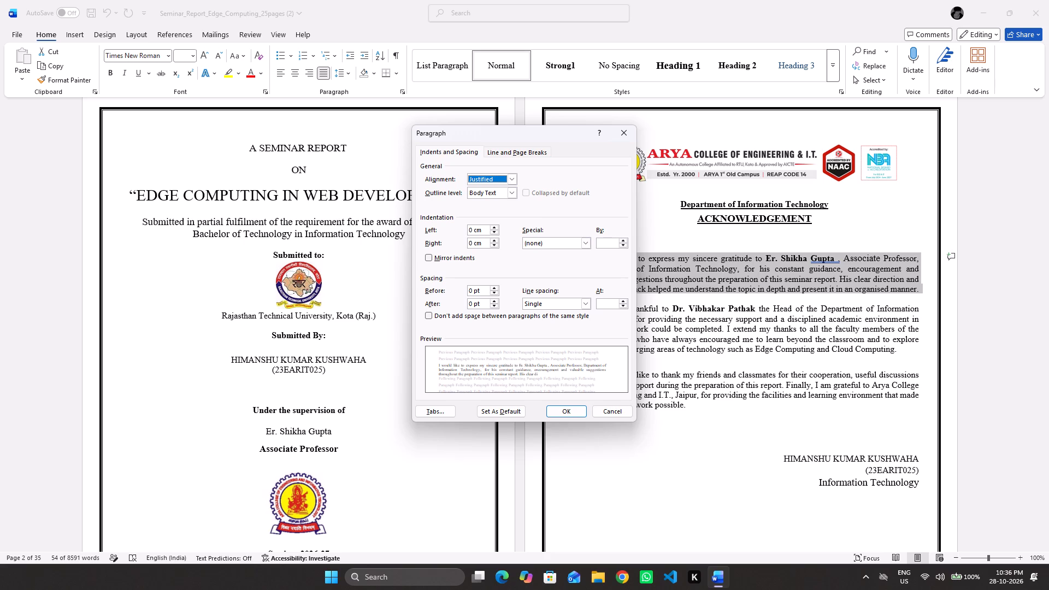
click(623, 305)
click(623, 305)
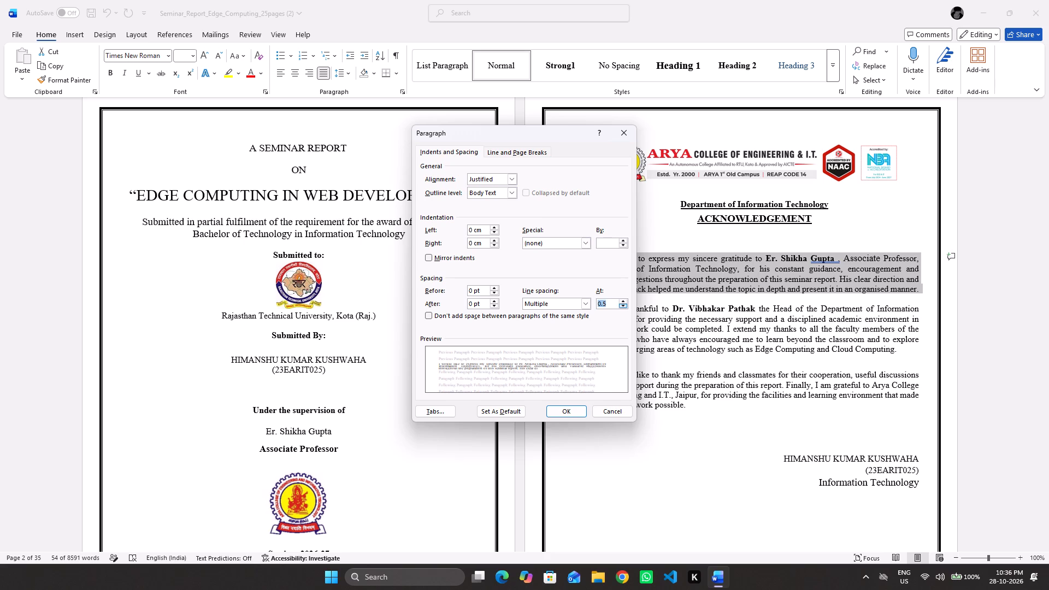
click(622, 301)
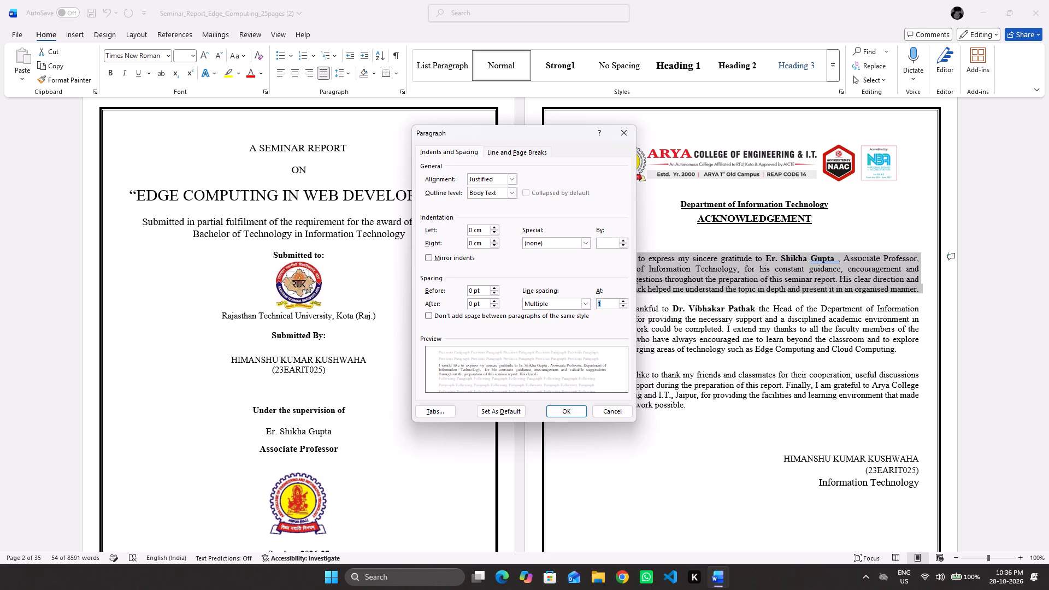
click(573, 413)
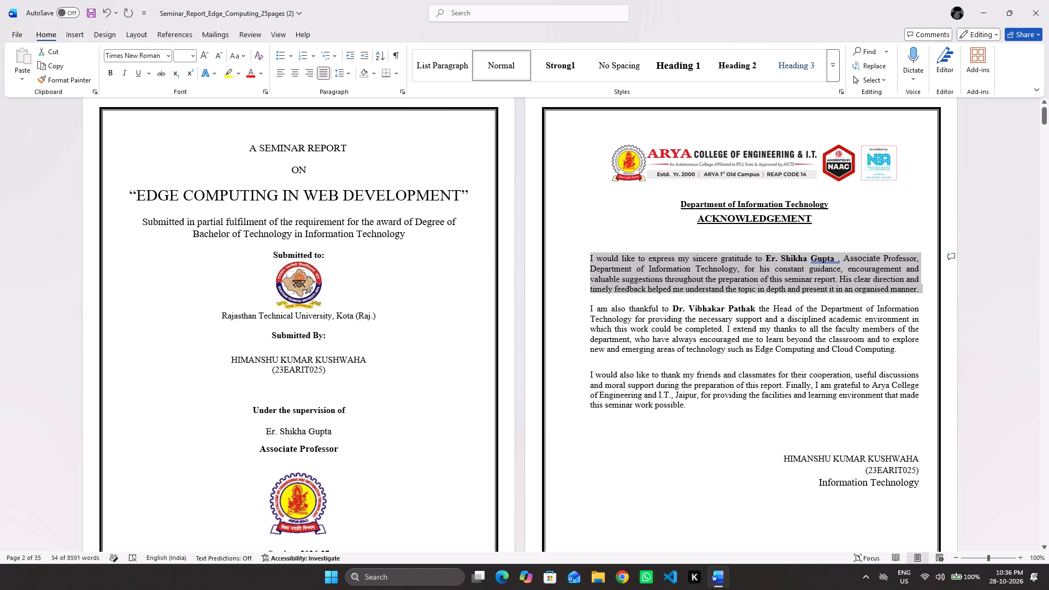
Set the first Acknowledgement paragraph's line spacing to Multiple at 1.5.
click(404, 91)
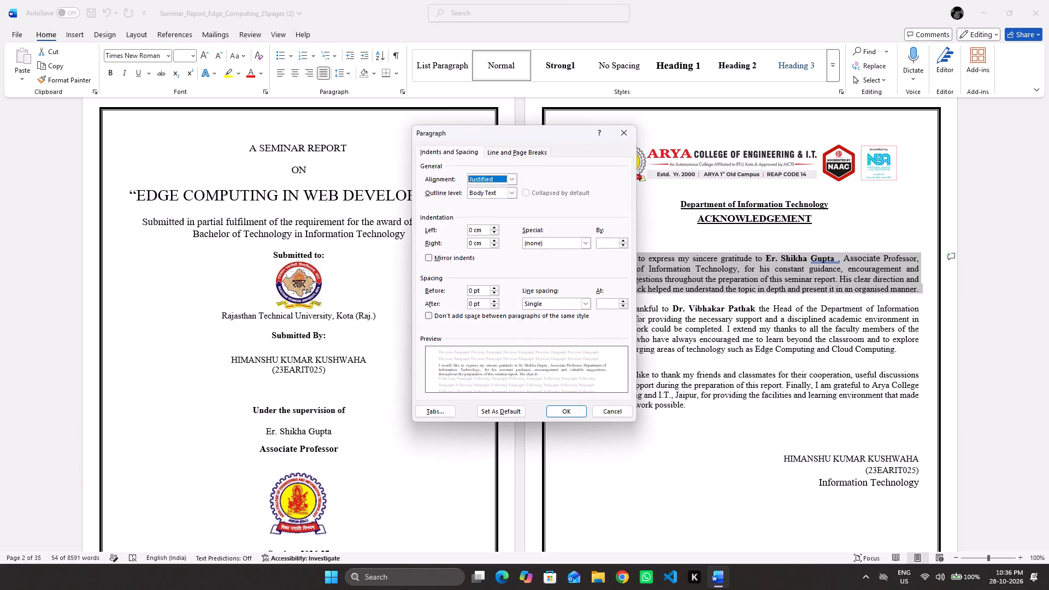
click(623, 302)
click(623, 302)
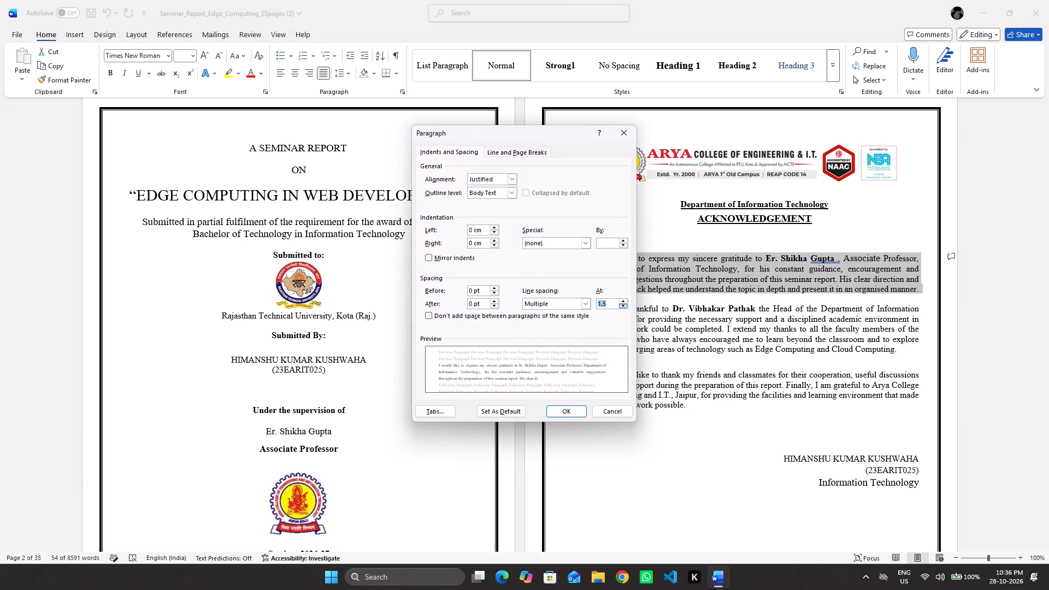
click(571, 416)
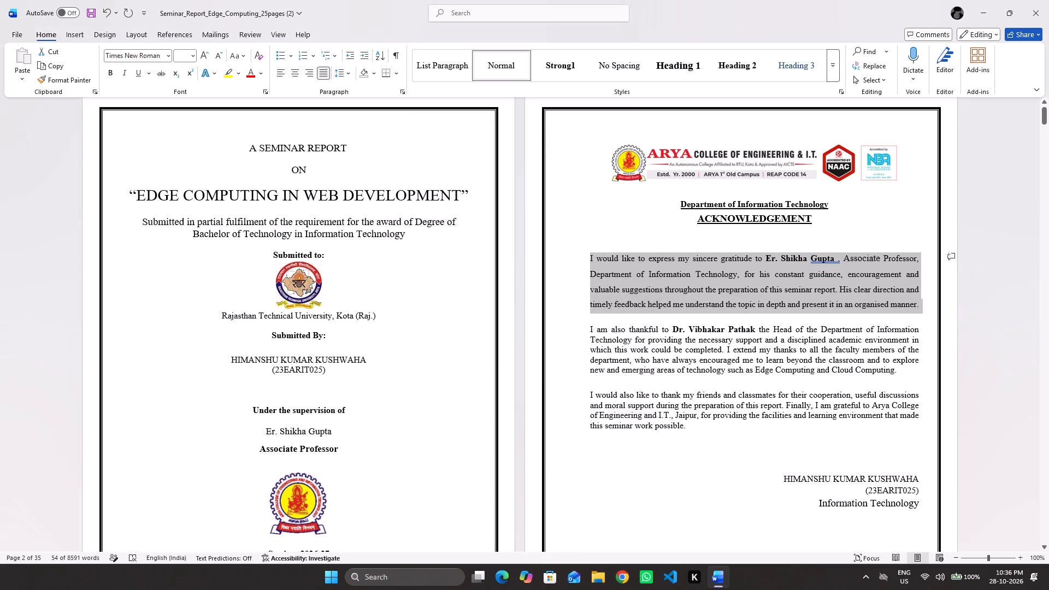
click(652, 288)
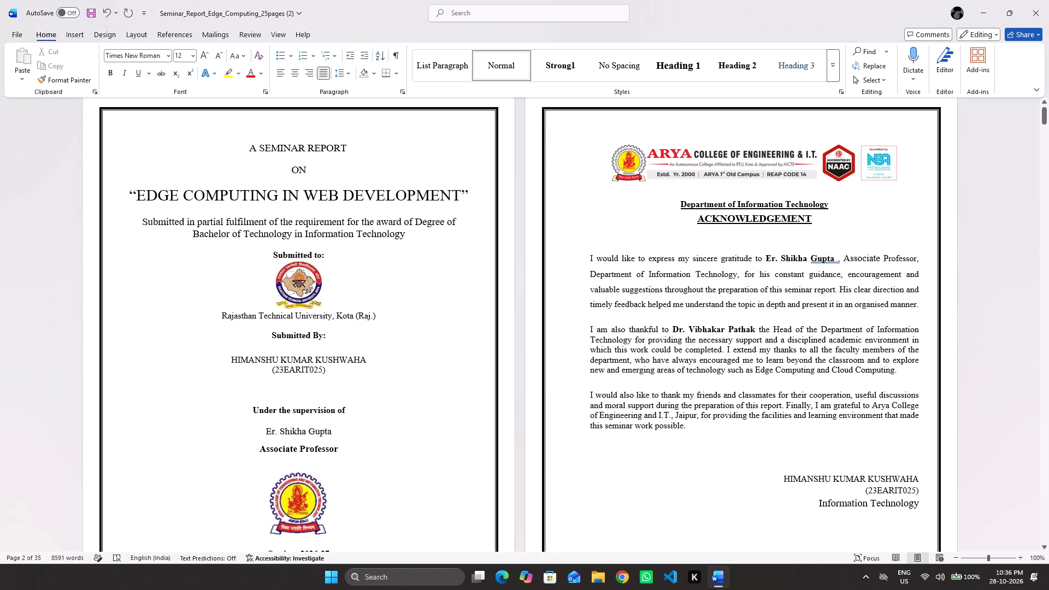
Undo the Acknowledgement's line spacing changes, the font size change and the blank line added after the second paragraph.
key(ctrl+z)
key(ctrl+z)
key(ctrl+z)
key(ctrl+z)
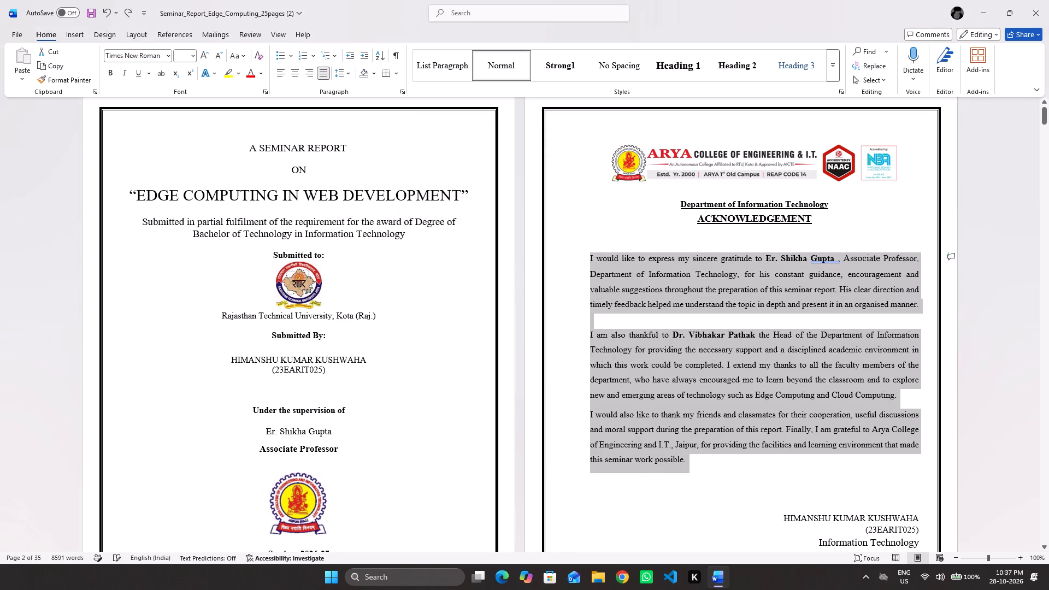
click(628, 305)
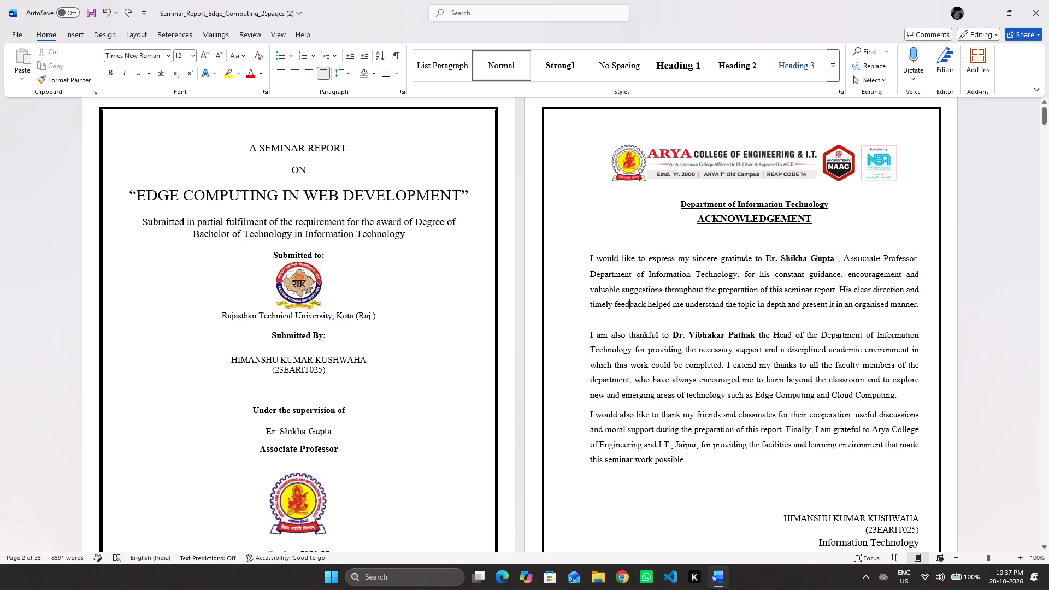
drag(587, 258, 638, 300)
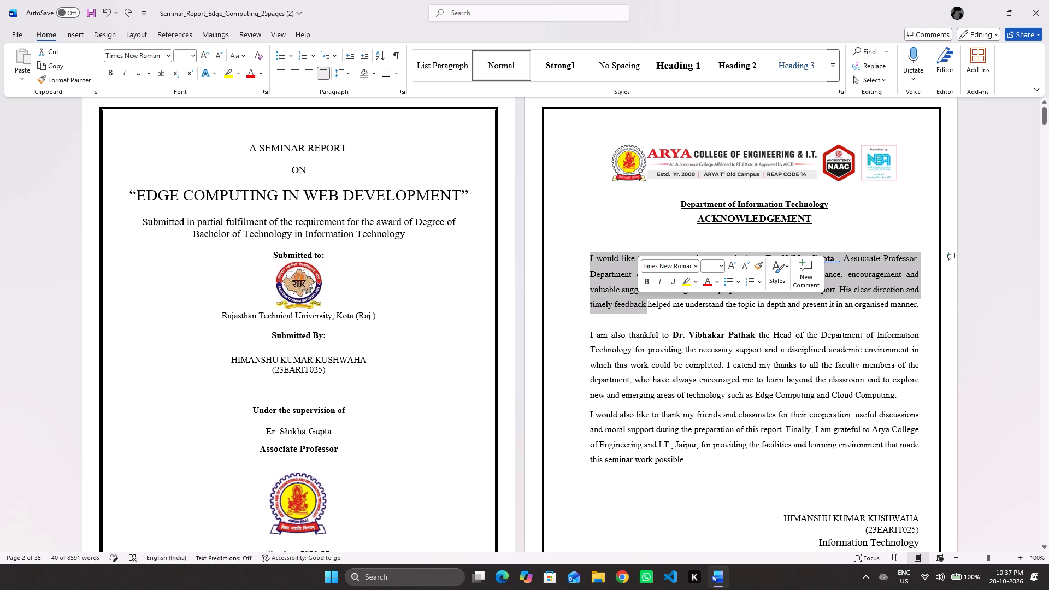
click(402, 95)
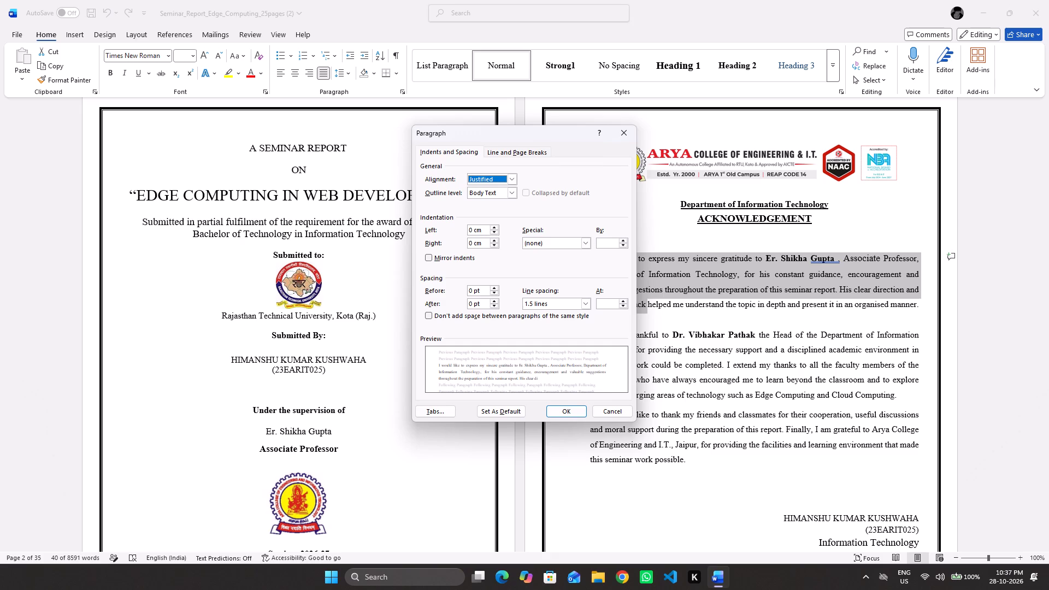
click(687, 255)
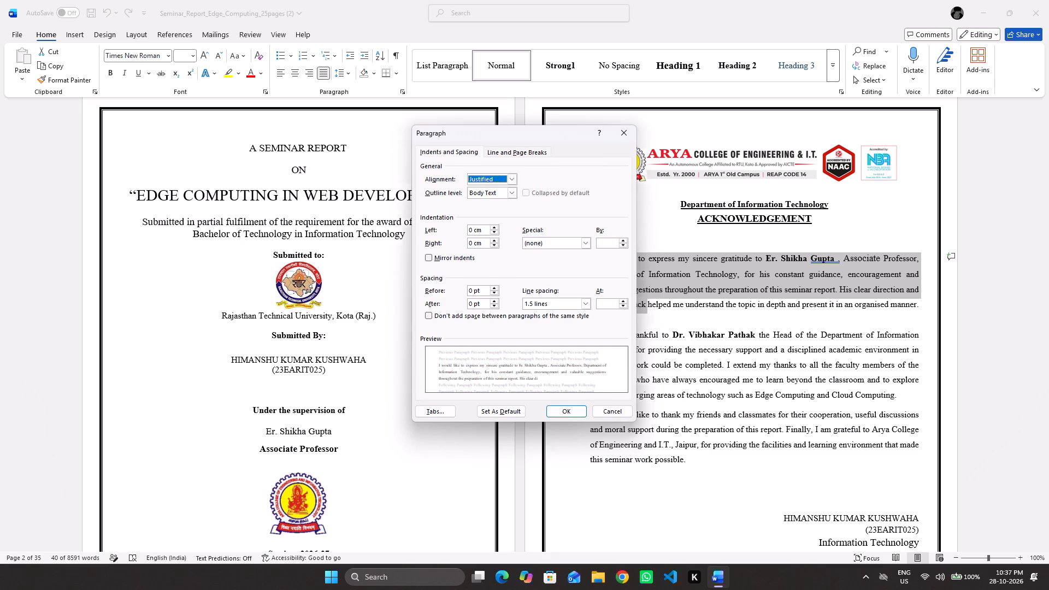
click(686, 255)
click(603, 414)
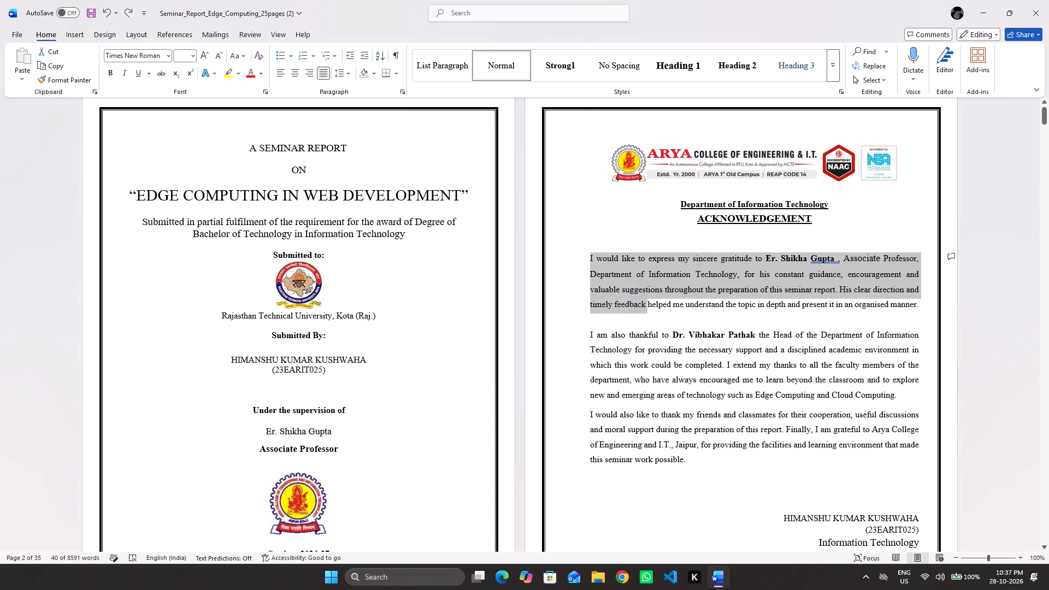
Check the indent and spacing settings of the first Acknowledgement paragraph.
click(584, 254)
drag(584, 254, 585, 255)
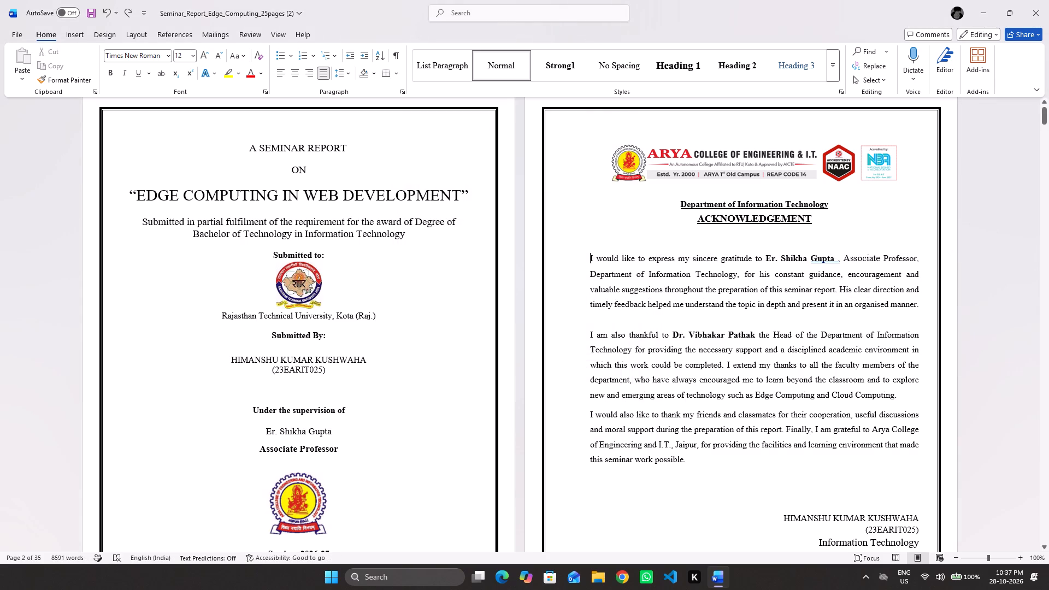
drag(585, 255, 644, 275)
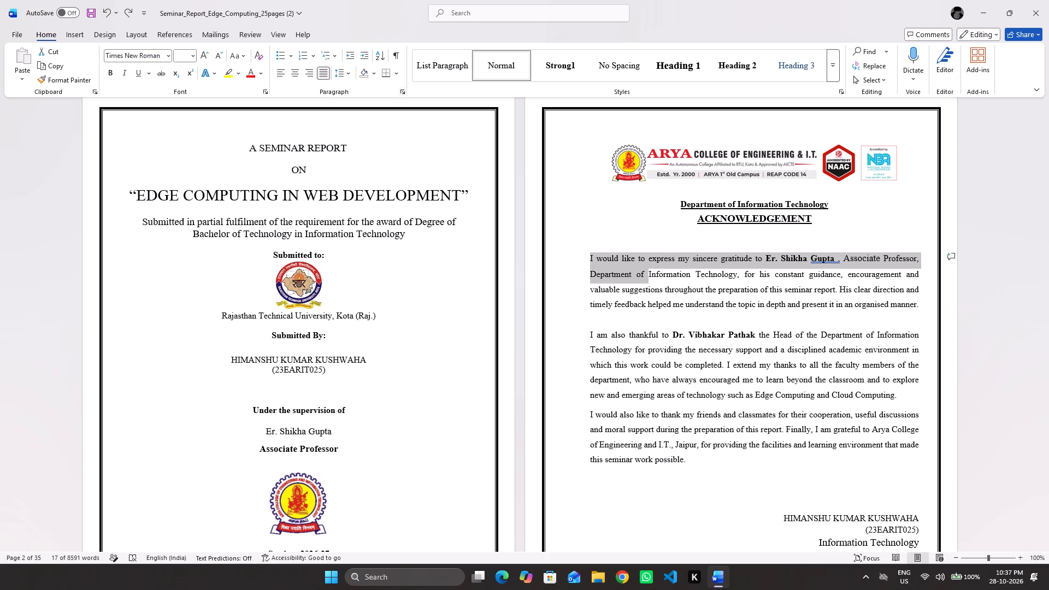
click(401, 94)
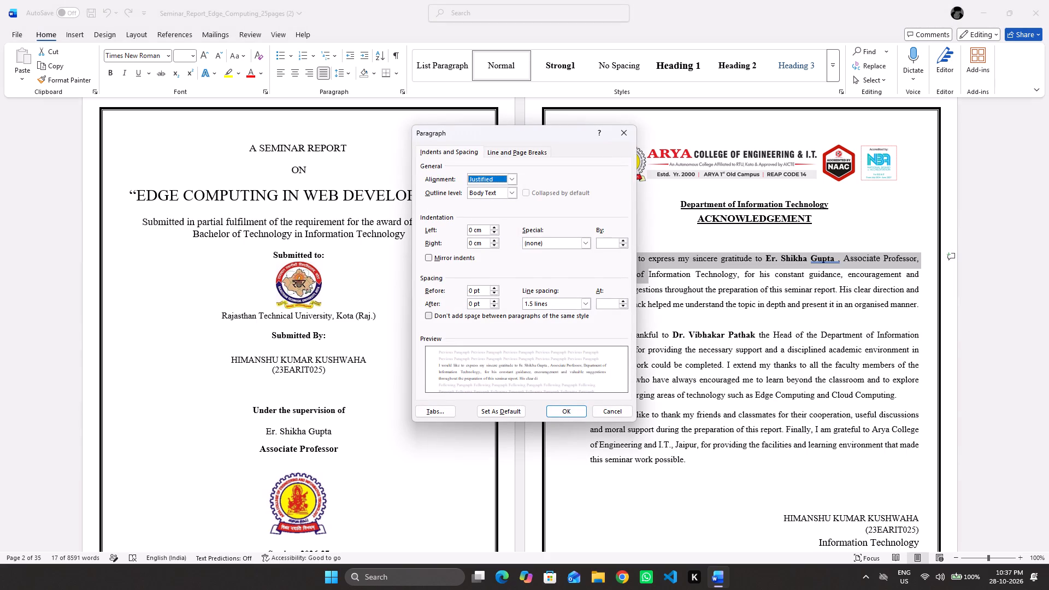
click(673, 294)
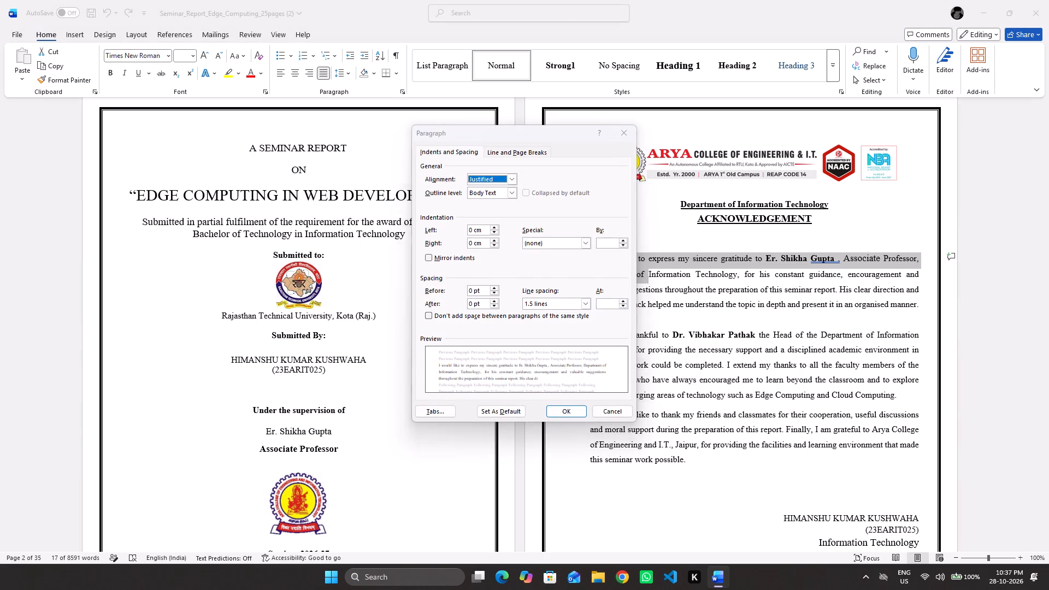
click(673, 294)
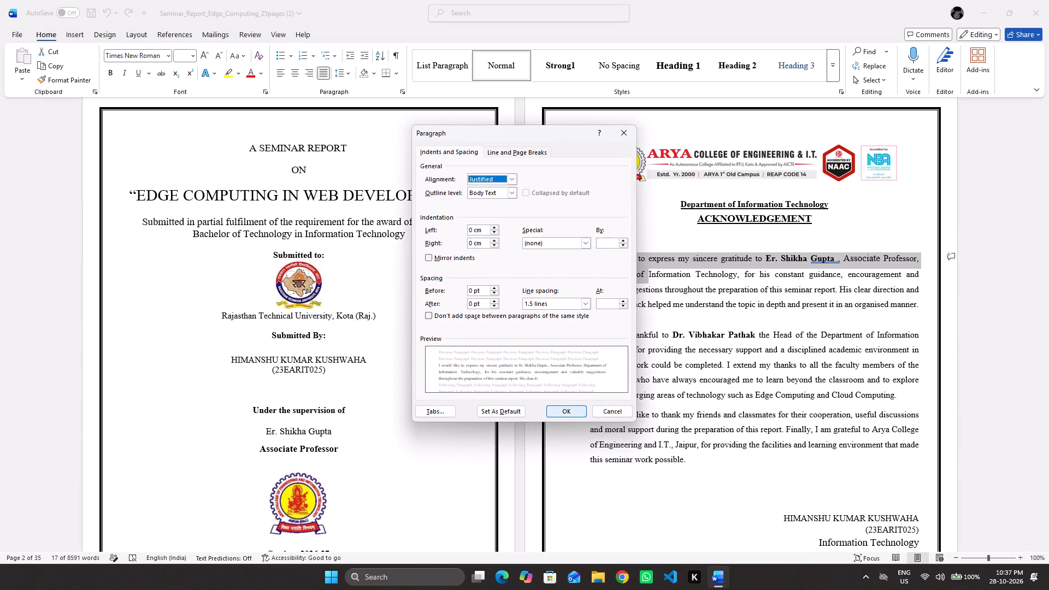
click(562, 415)
Set the font size of the blank line between the first and second Acknowledgement paragraphs to 8.
click(663, 322)
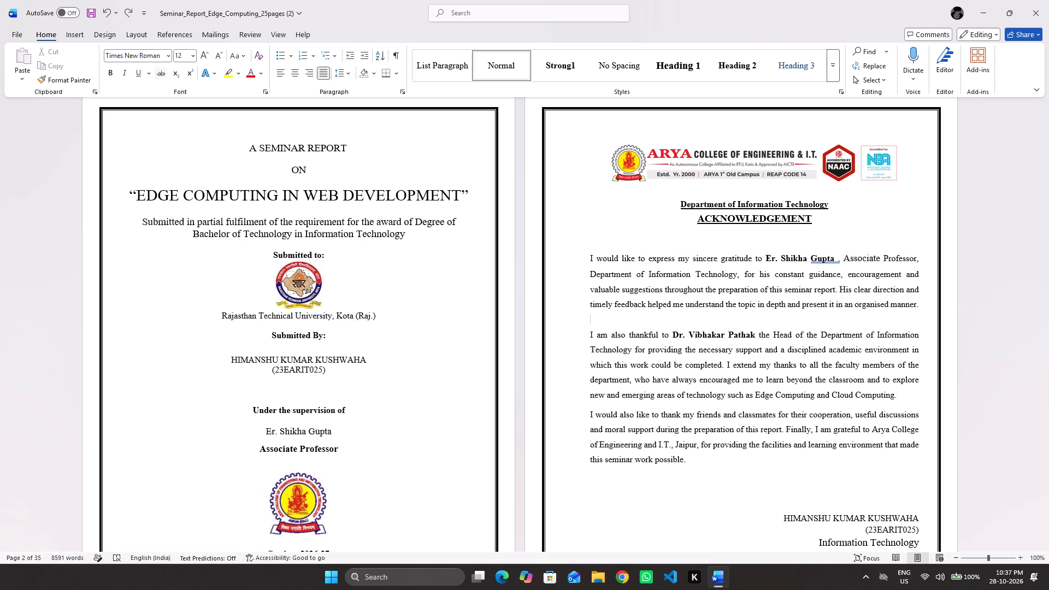
click(192, 58)
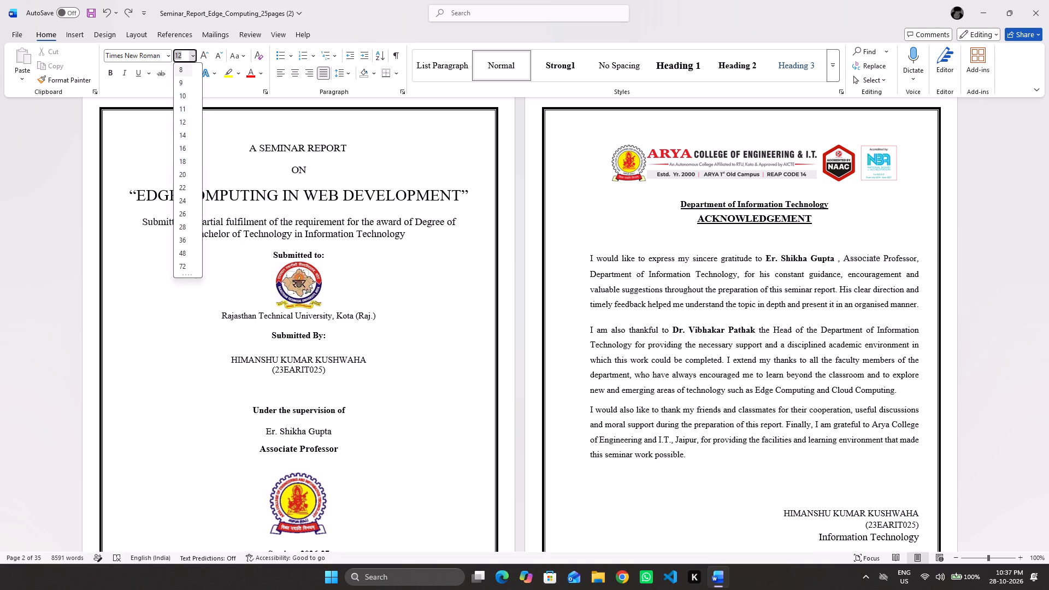
click(188, 67)
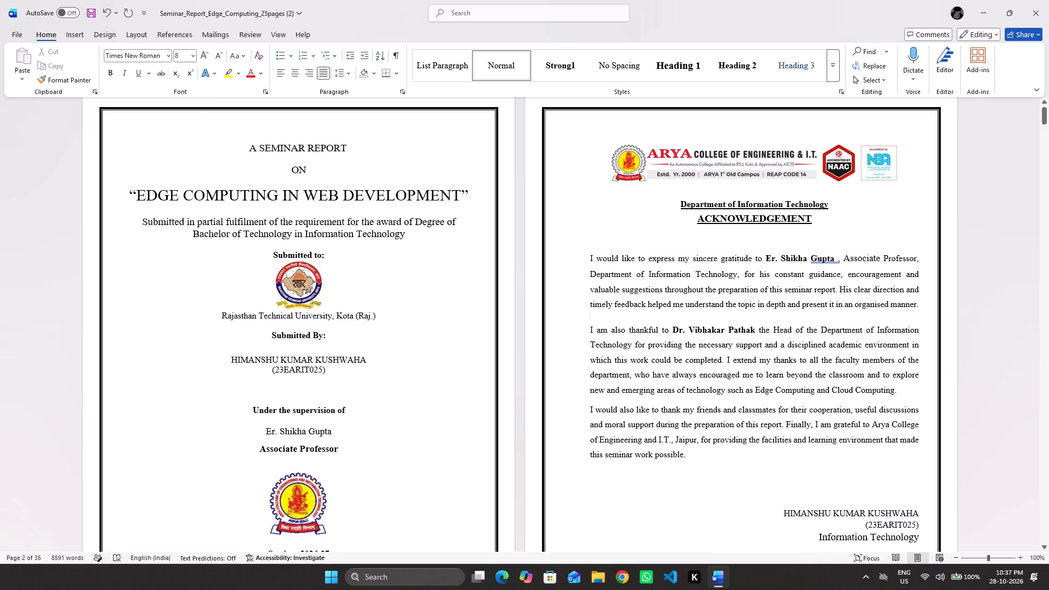
Insert a blank line after the second Acknowledgement paragraph and set its font size to 8.
click(906, 391)
key(Return)
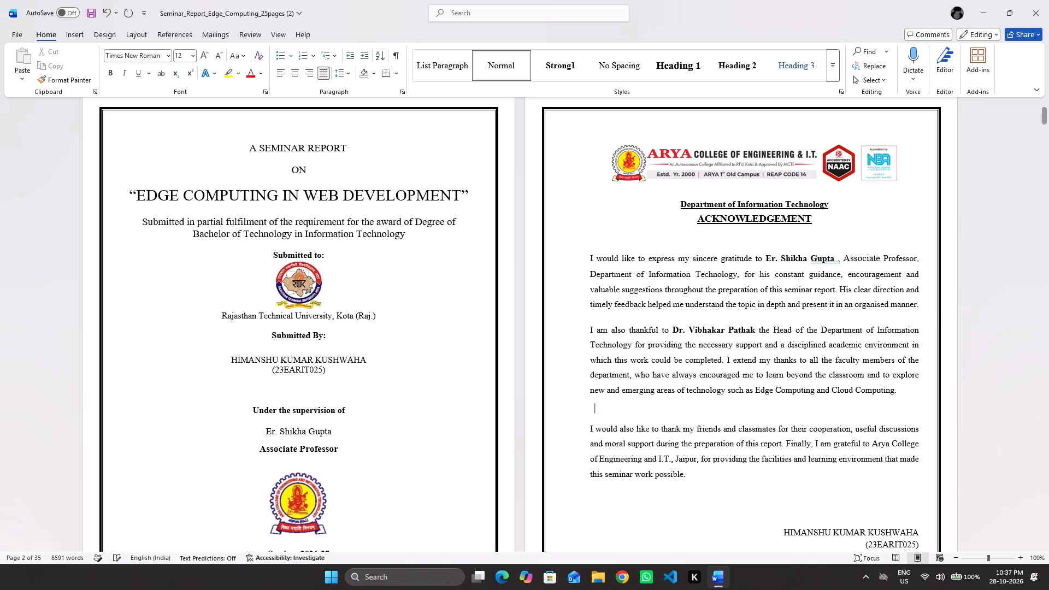
click(191, 55)
click(186, 65)
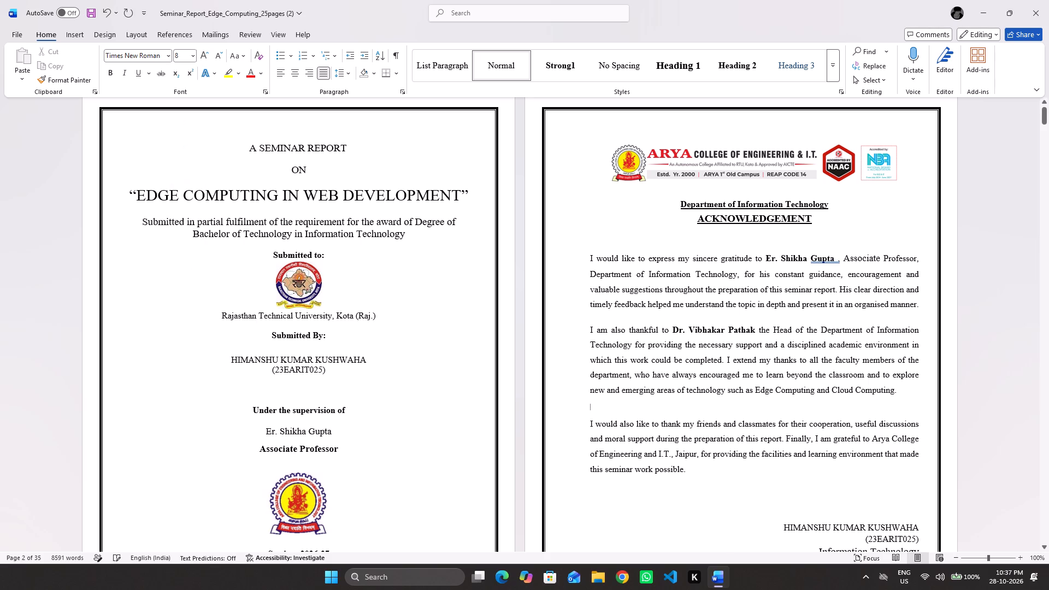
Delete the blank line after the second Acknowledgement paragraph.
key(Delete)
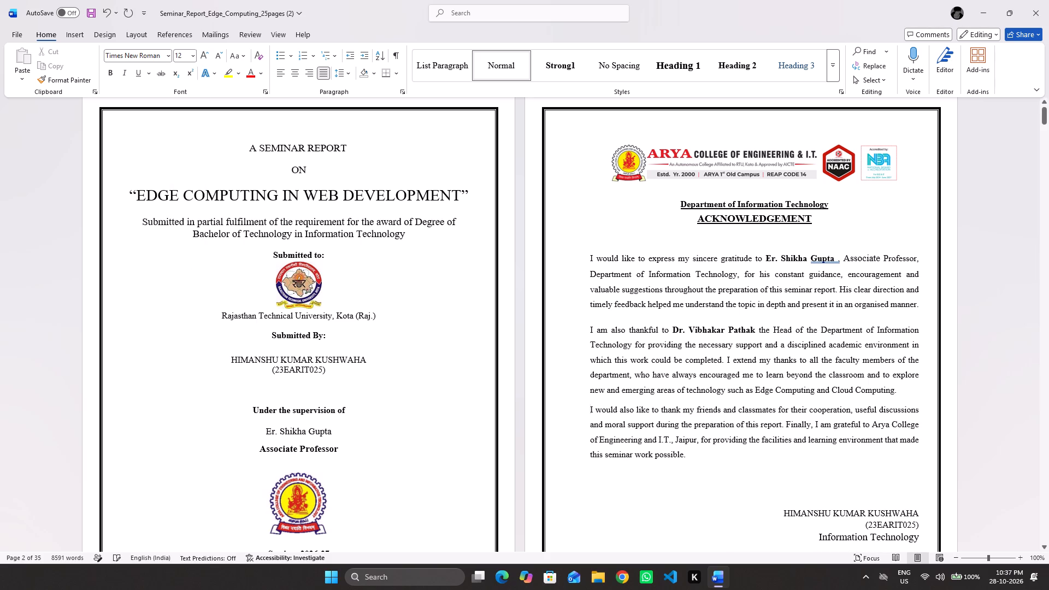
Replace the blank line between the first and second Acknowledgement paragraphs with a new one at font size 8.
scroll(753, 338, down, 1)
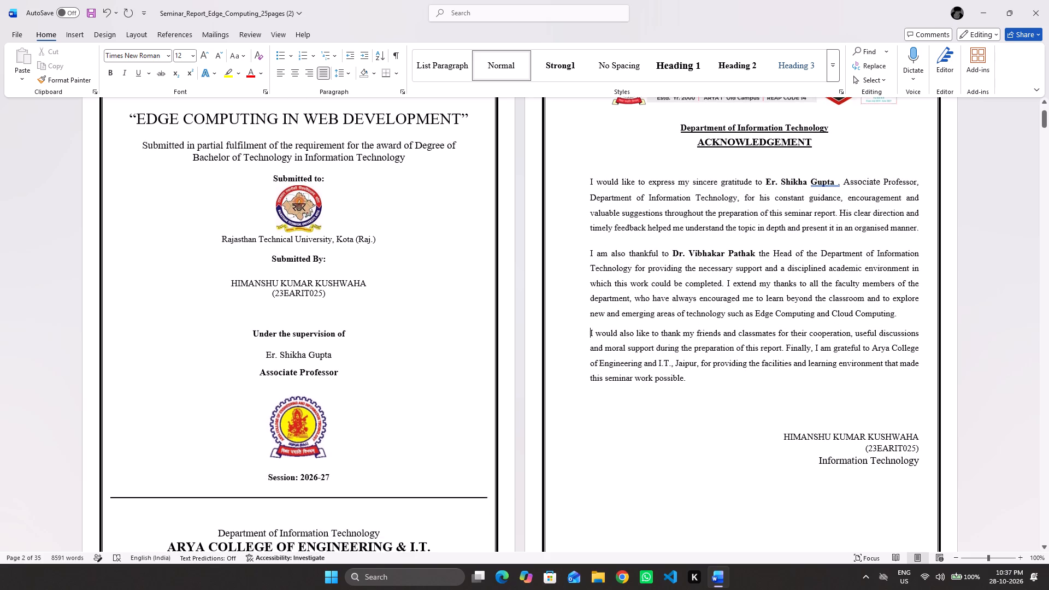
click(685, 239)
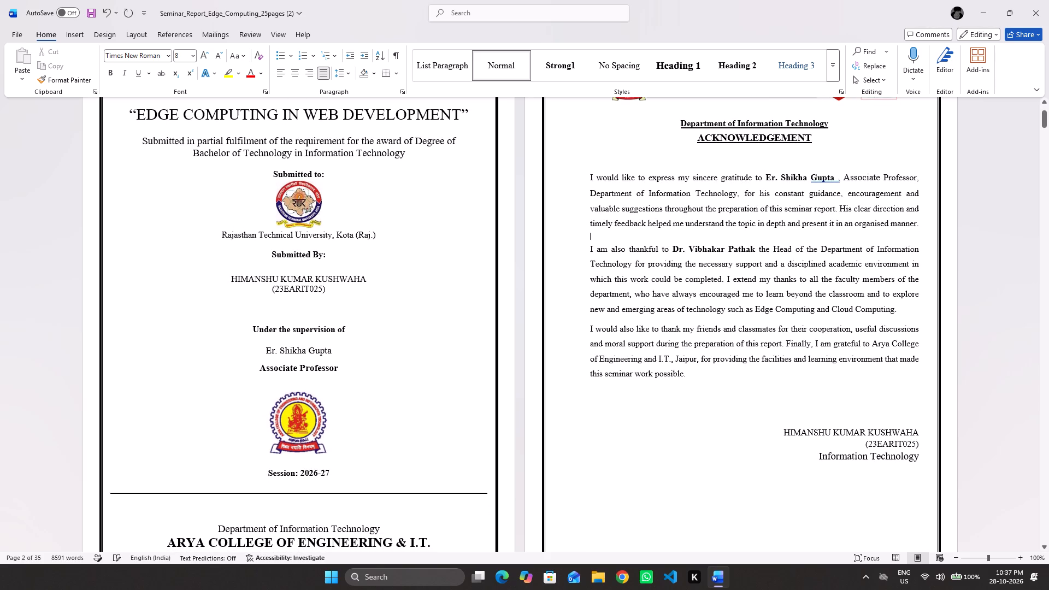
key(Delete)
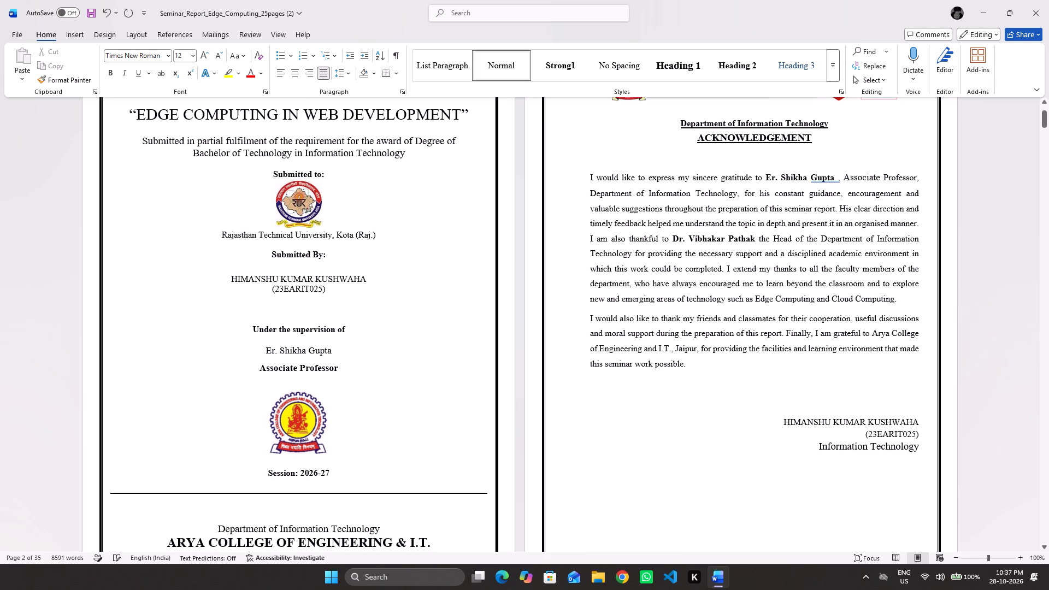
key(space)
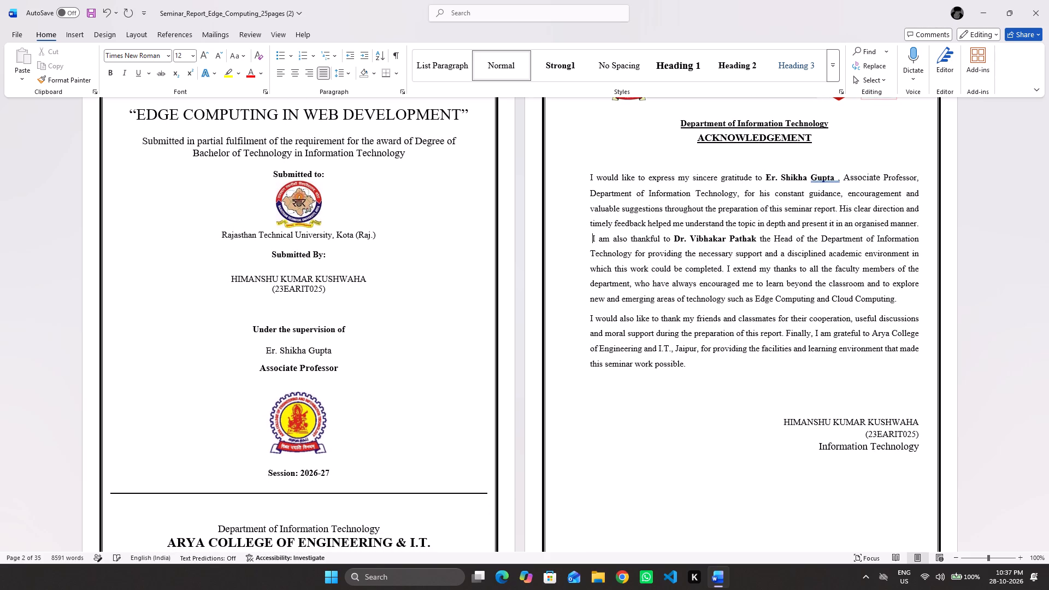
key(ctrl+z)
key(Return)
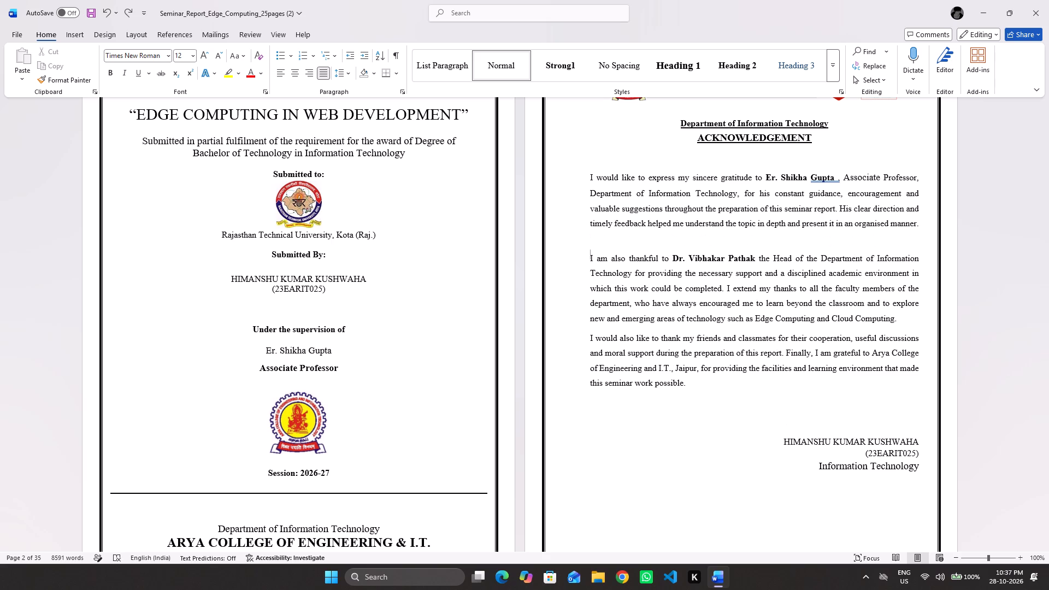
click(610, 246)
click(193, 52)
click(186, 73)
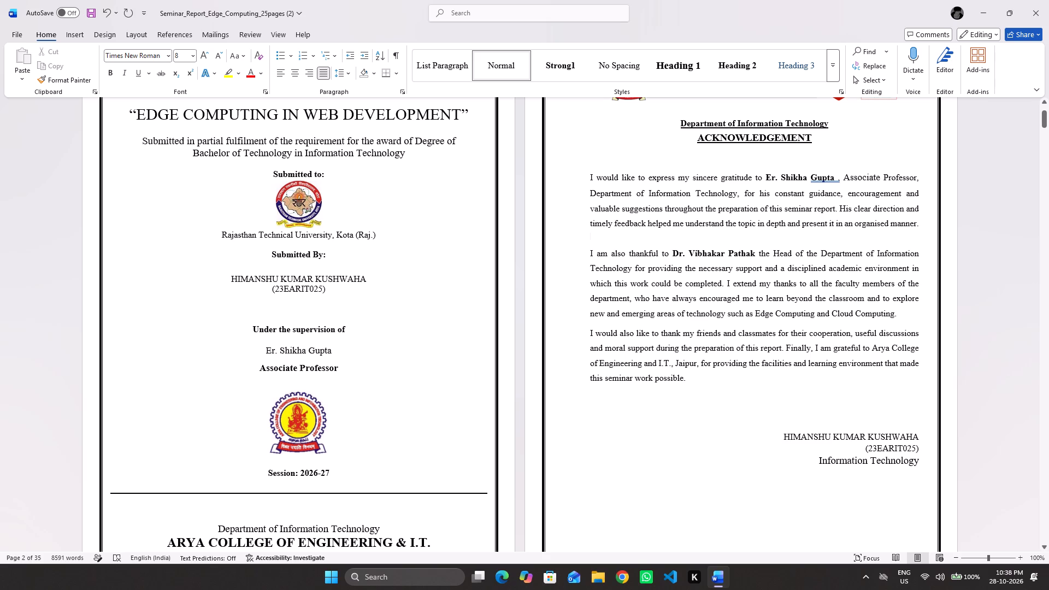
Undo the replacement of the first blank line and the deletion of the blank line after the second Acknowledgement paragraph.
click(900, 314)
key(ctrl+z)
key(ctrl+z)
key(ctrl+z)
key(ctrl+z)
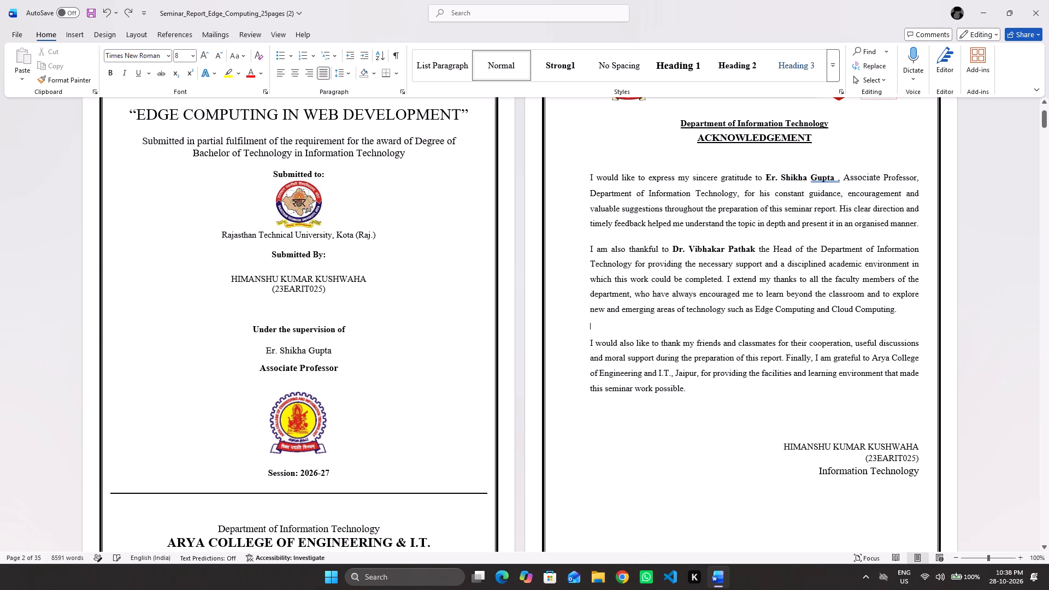
Insert an extra blank line between the ACKNOWLEDGEMENT heading and the first paragraph.
click(667, 450)
scroll(667, 450, up, 1)
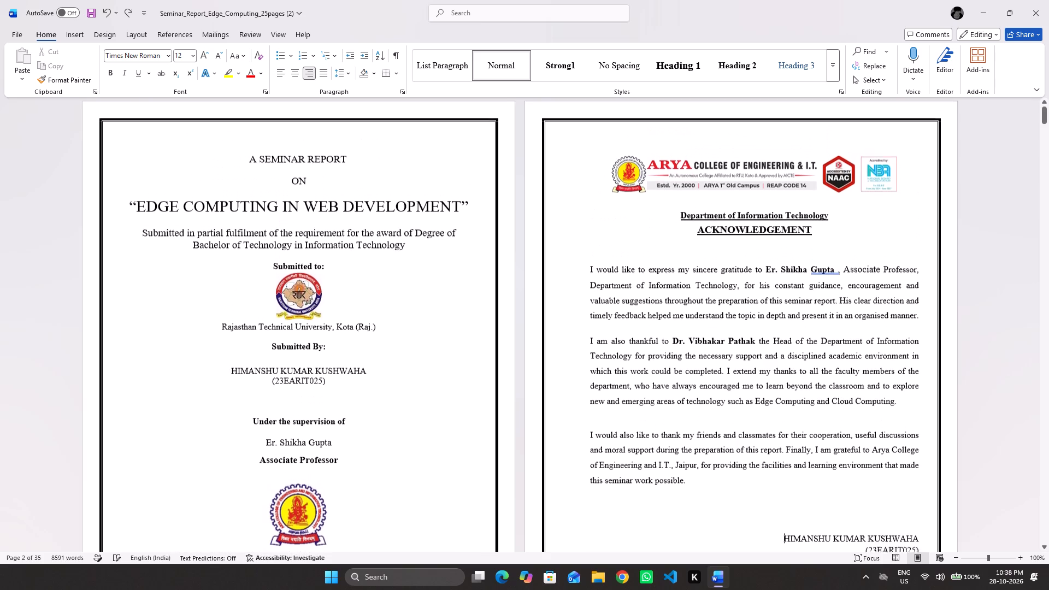
scroll(667, 450, up, 1)
click(591, 247)
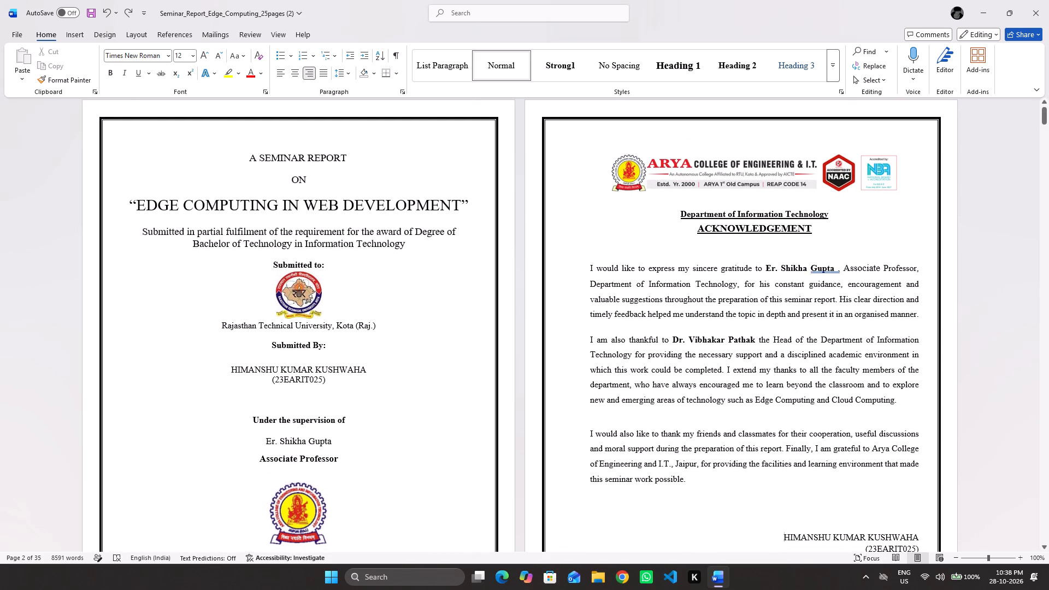
key(Return)
Review the layout of the Acknowledgement page and the List of Contents and Abstract pages that follow.
scroll(591, 247, down, 1)
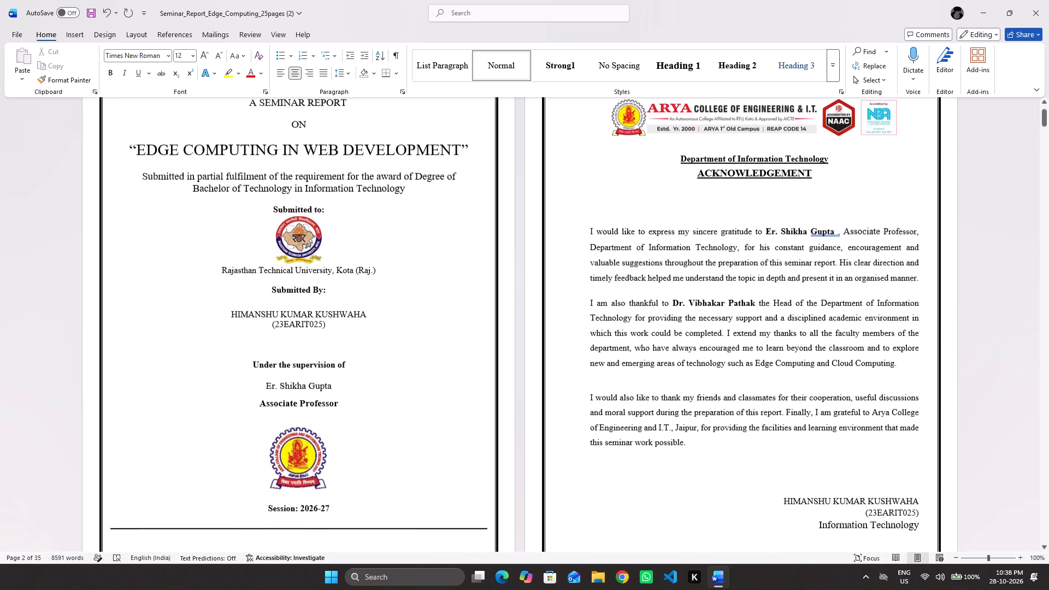
scroll(591, 247, down, 1)
scroll(591, 247, up, 2)
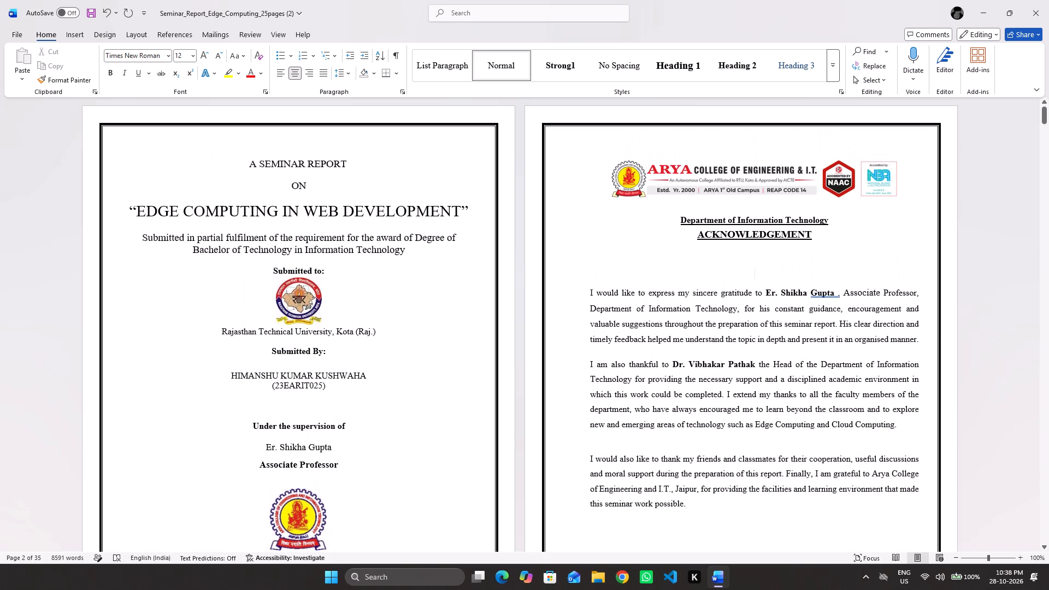
scroll(504, 249, down, 3)
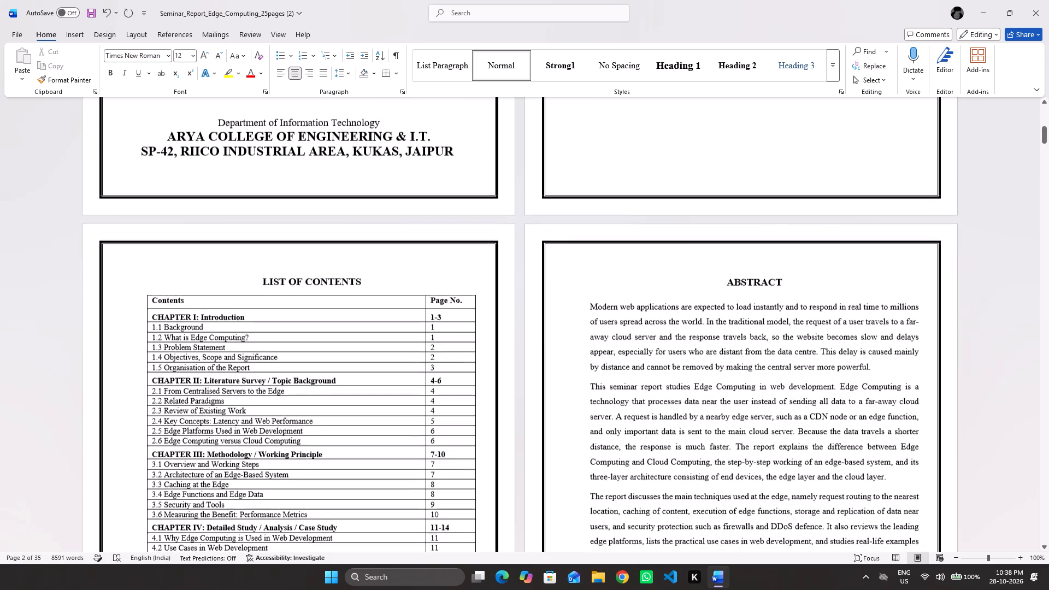
scroll(504, 249, down, 4)
scroll(504, 249, up, 4)
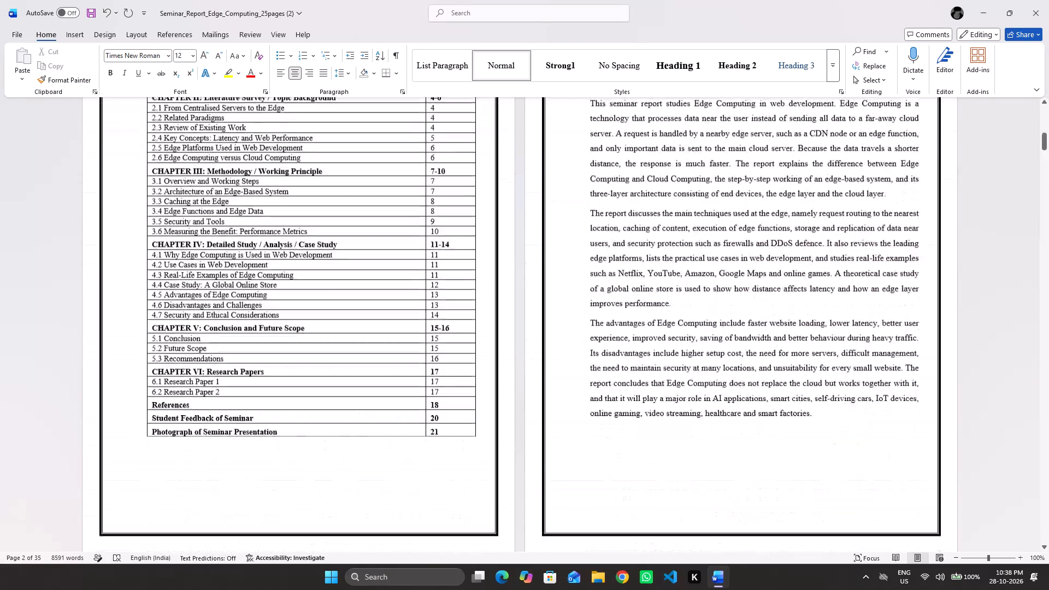
scroll(504, 249, up, 2)
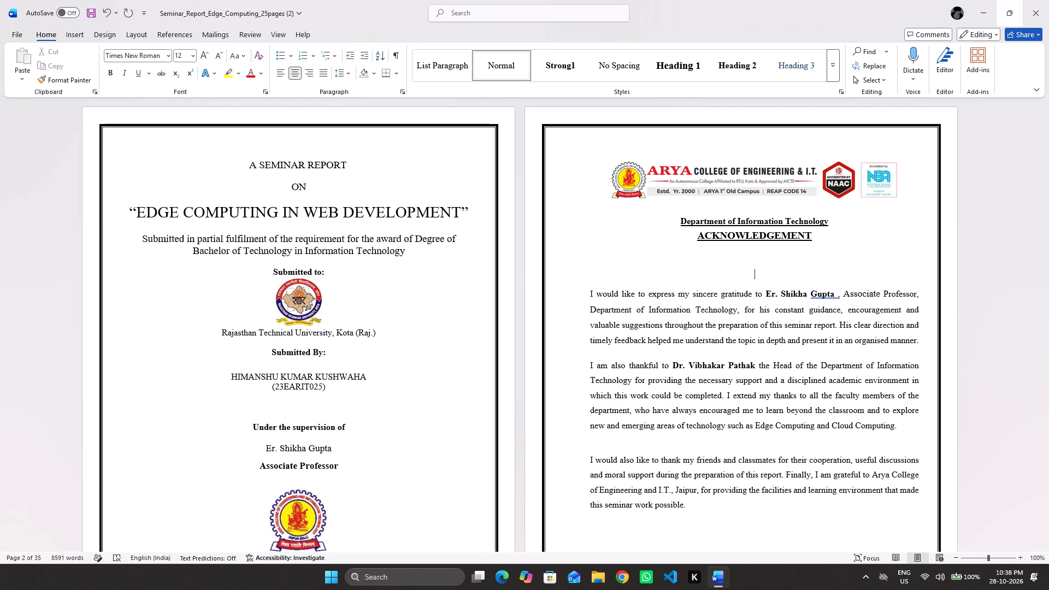
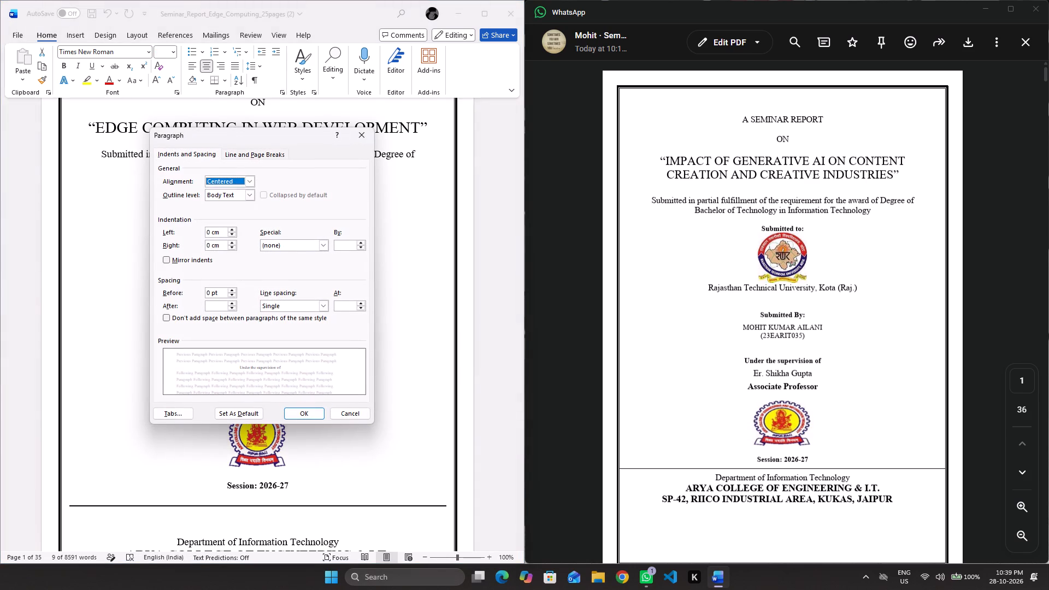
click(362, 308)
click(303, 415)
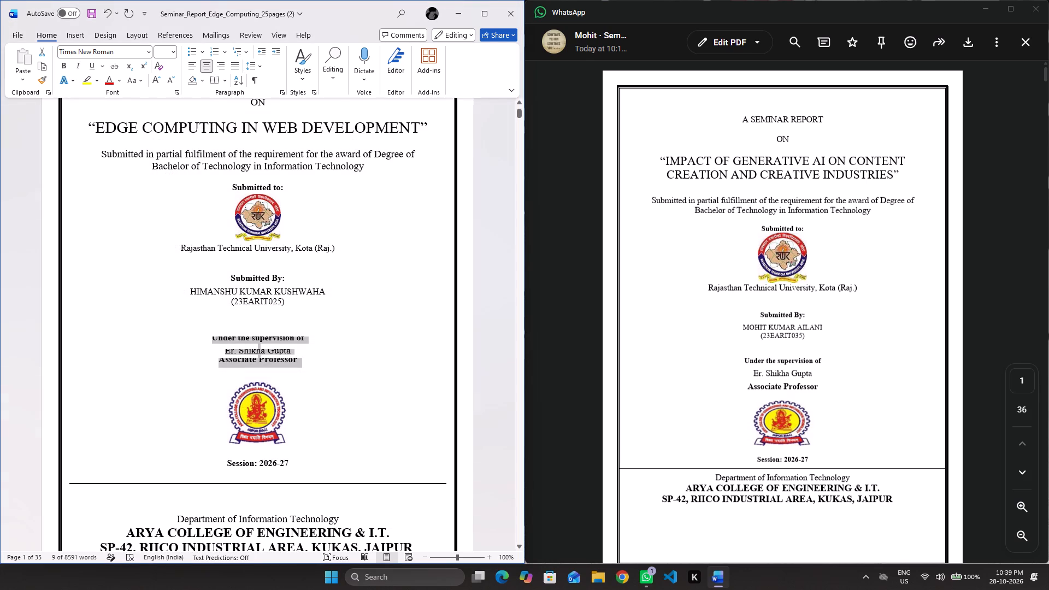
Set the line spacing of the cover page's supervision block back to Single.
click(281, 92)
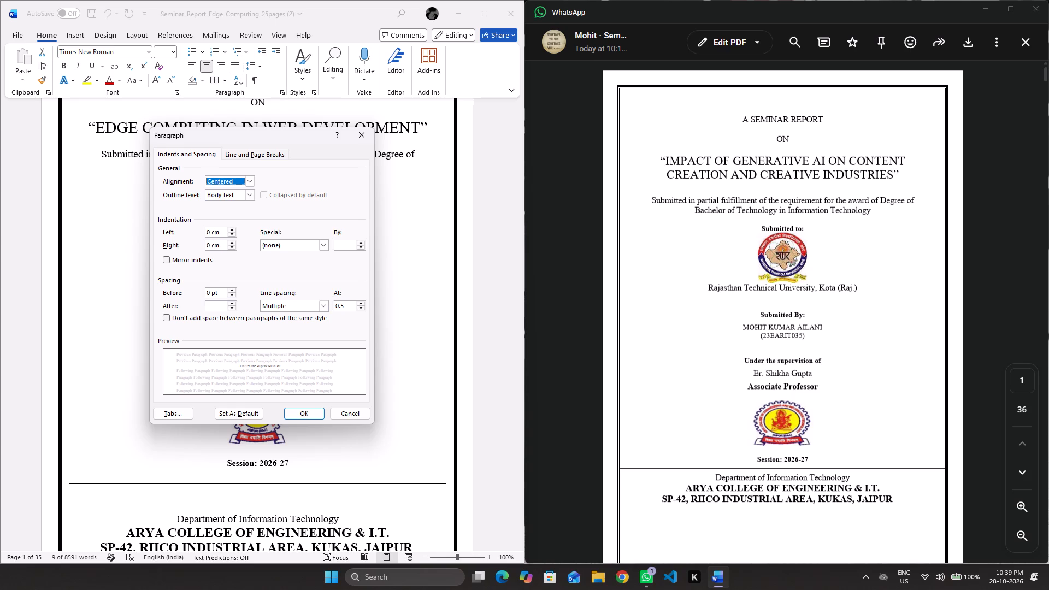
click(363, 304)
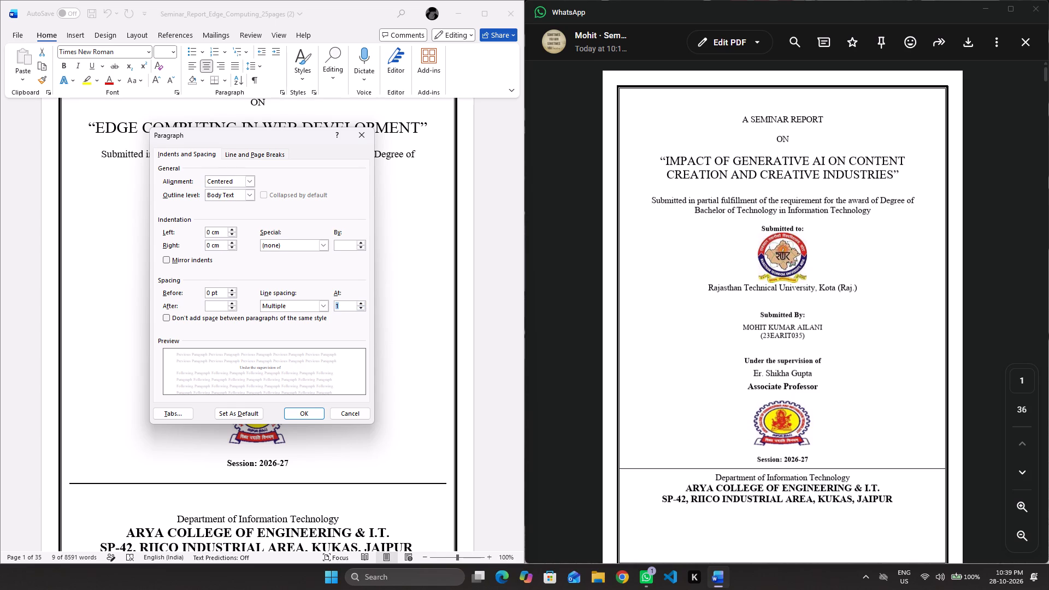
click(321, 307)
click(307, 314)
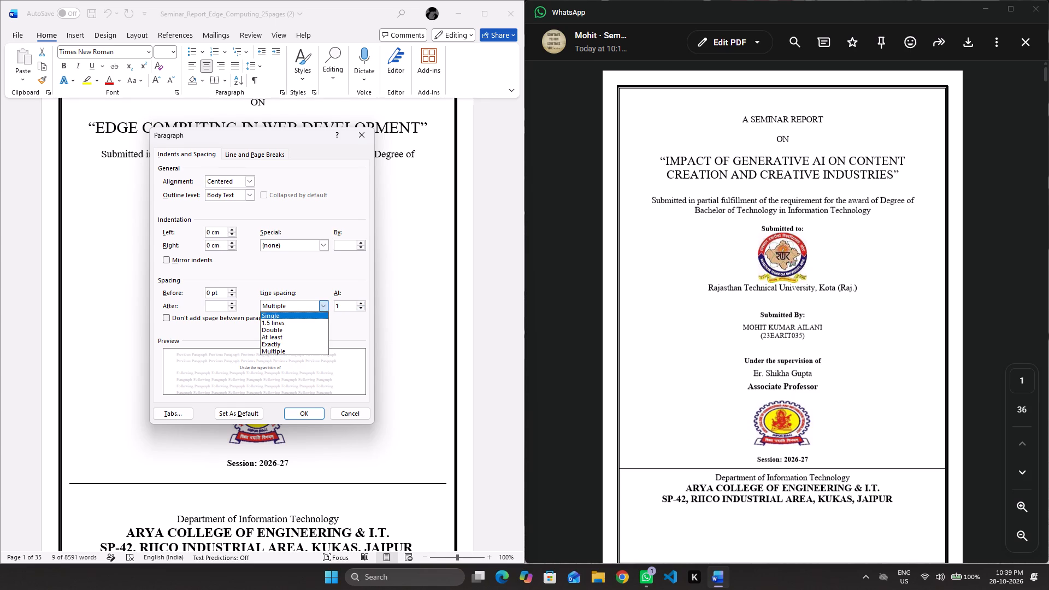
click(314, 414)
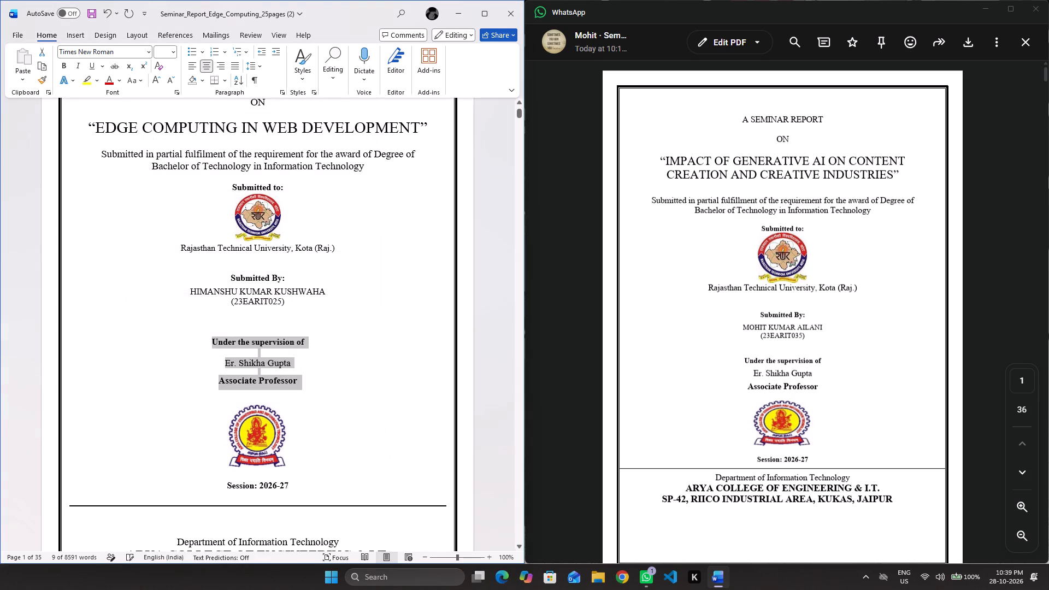
Delete the blank lines between "Under the supervision of", the supervisor's name and "Associate Professor" on the cover page.
click(278, 351)
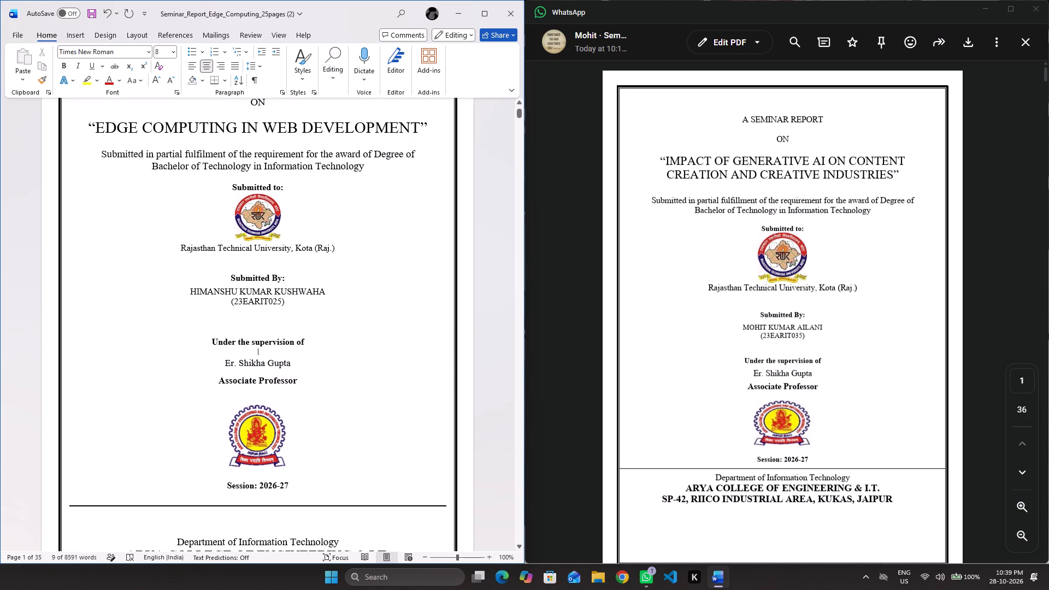
key(BackSpace)
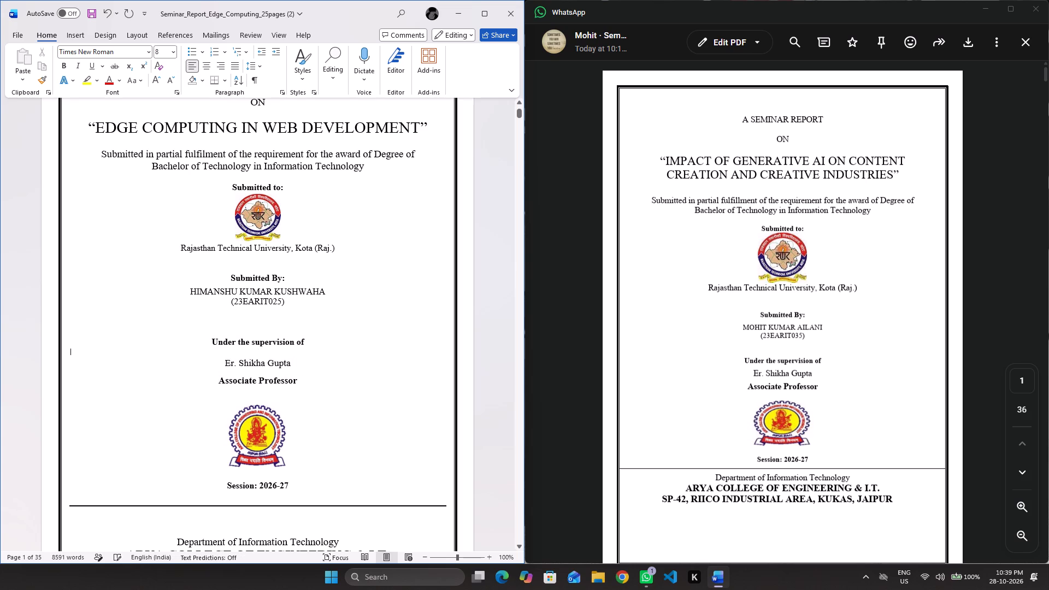
key(BackSpace)
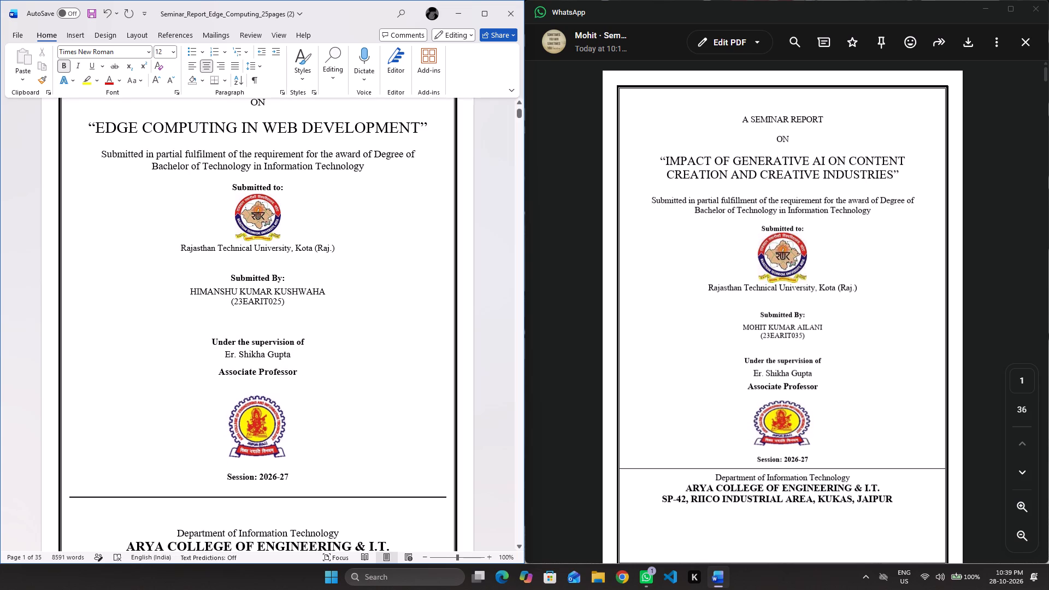
click(267, 365)
key(Delete)
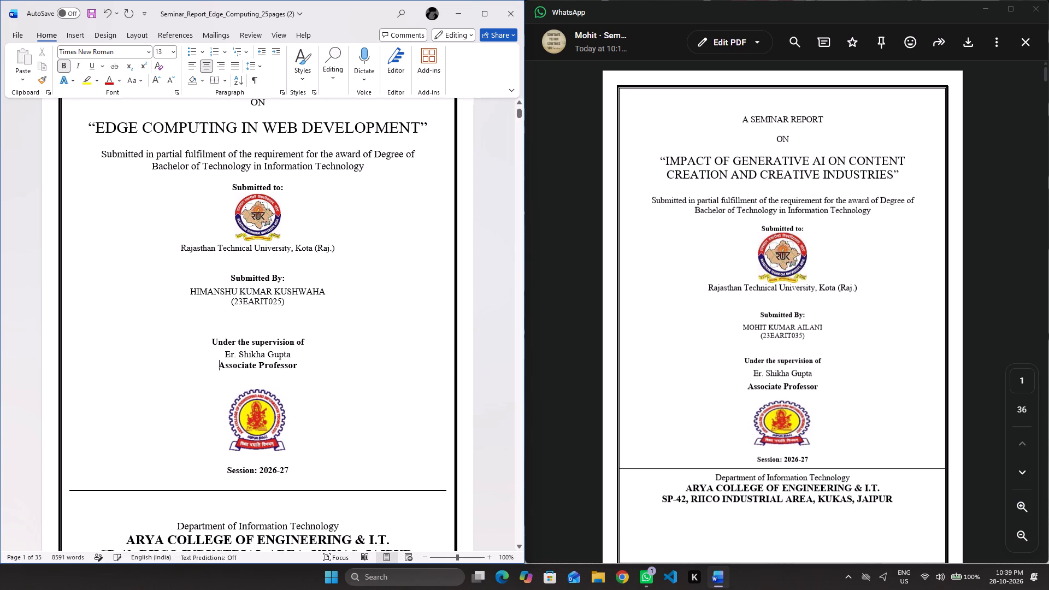
click(329, 359)
Check the paragraph indent and spacing settings of the three supervision lines on the cover page.
scroll(329, 359, up, 1)
scroll(329, 359, down, 1)
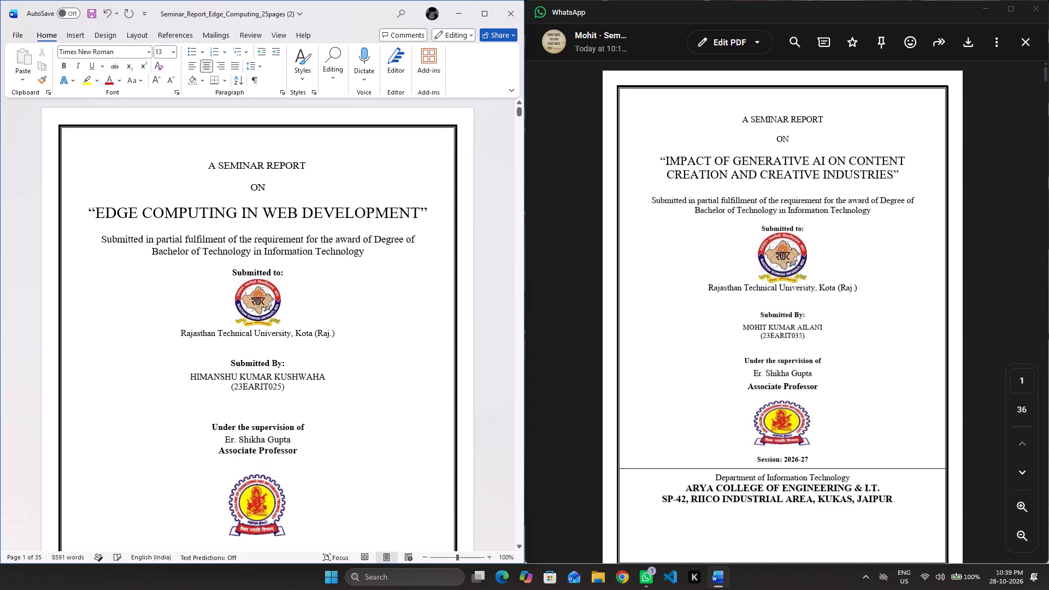
scroll(329, 359, down, 1)
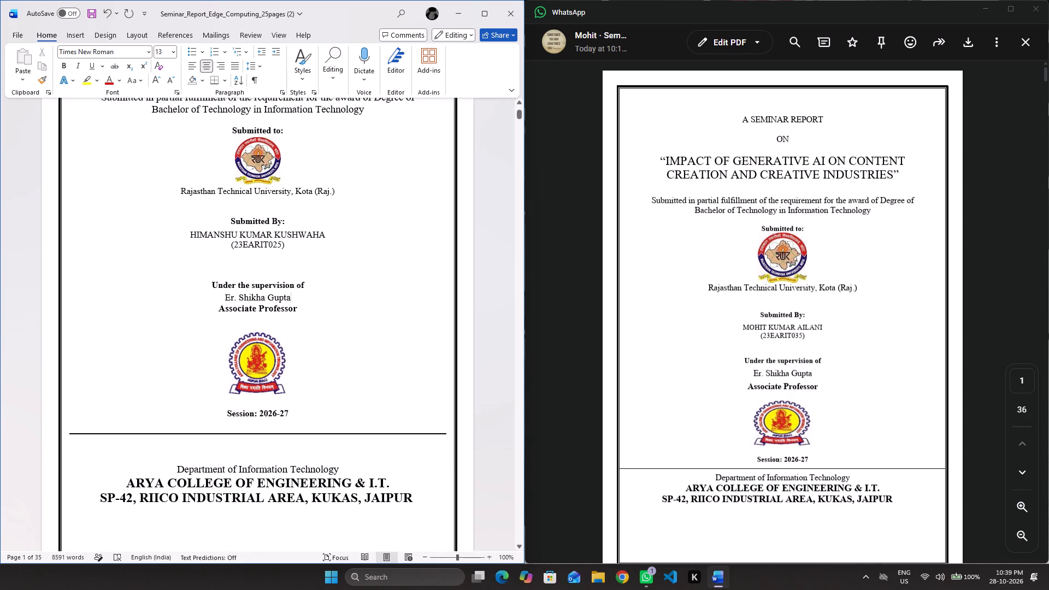
drag(209, 285, 311, 304)
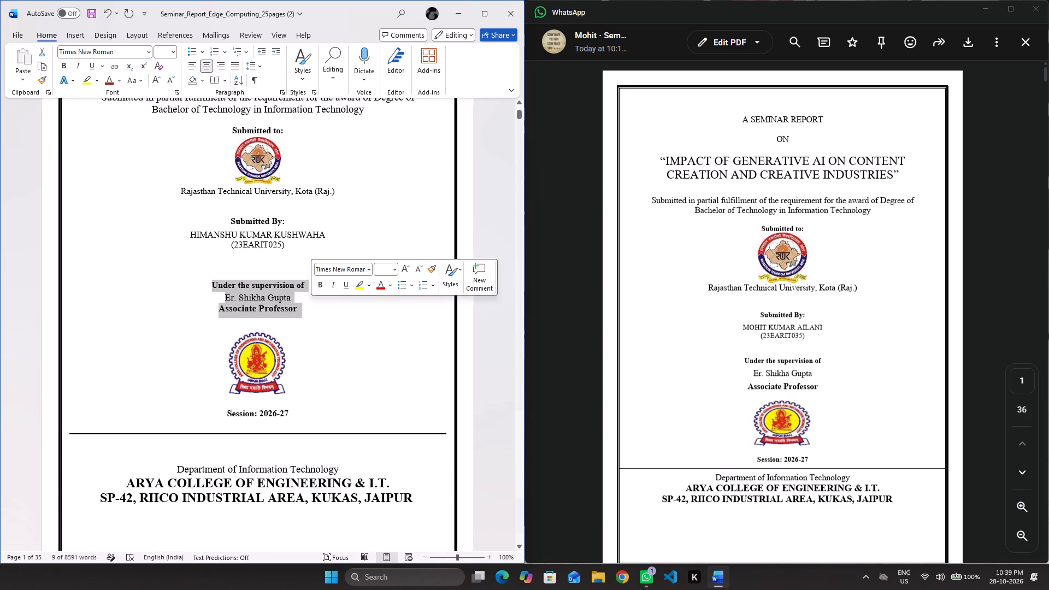
click(284, 94)
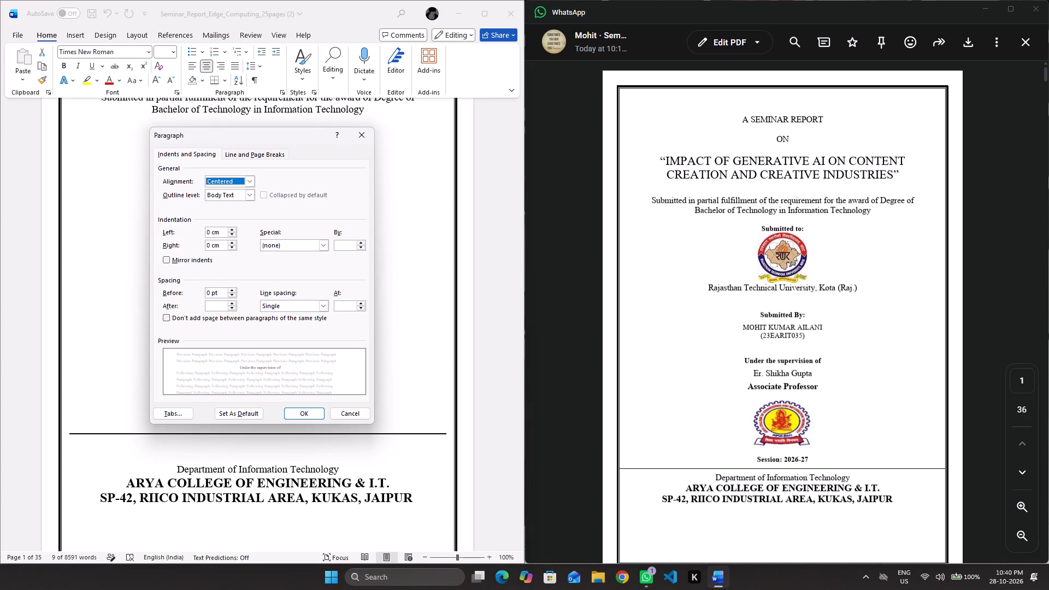
click(311, 412)
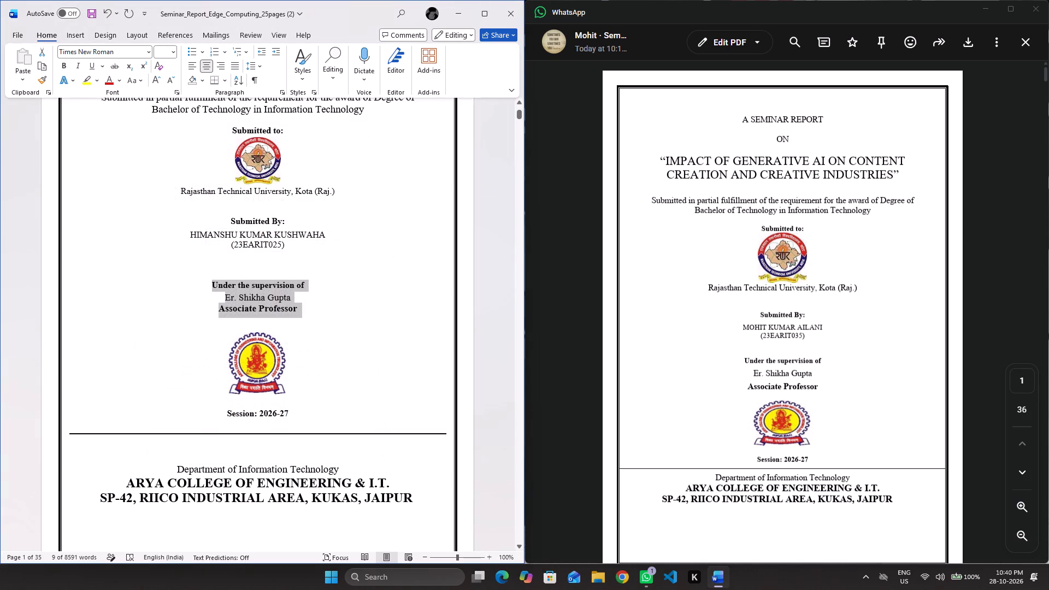
click(346, 311)
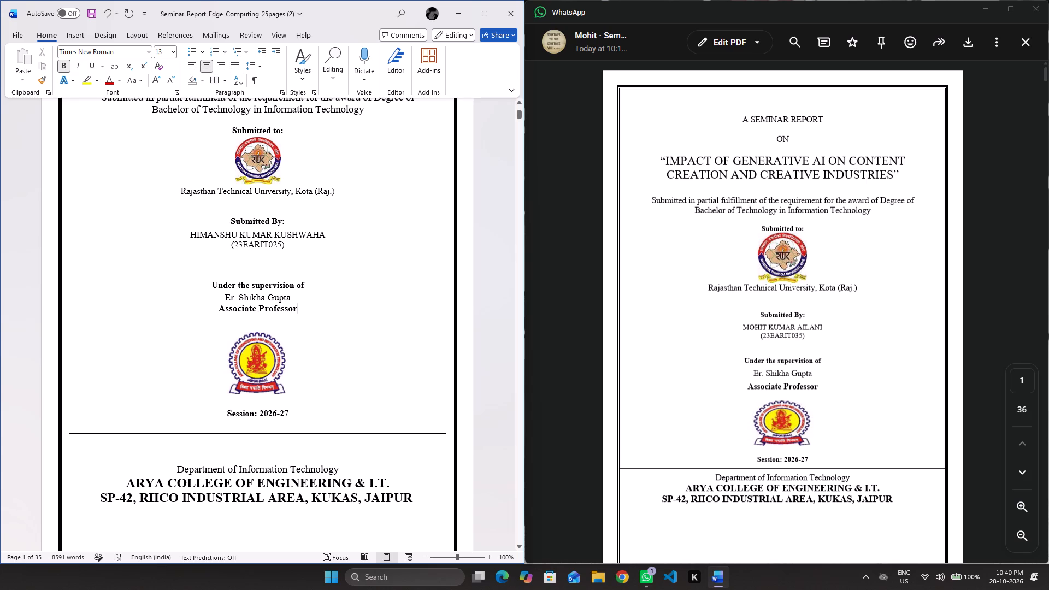
Delete the blank lines above and below the horizontal rule between "Session: 2026-27" and "Department of Information Technology" on the cover page.
scroll(318, 315, down, 1)
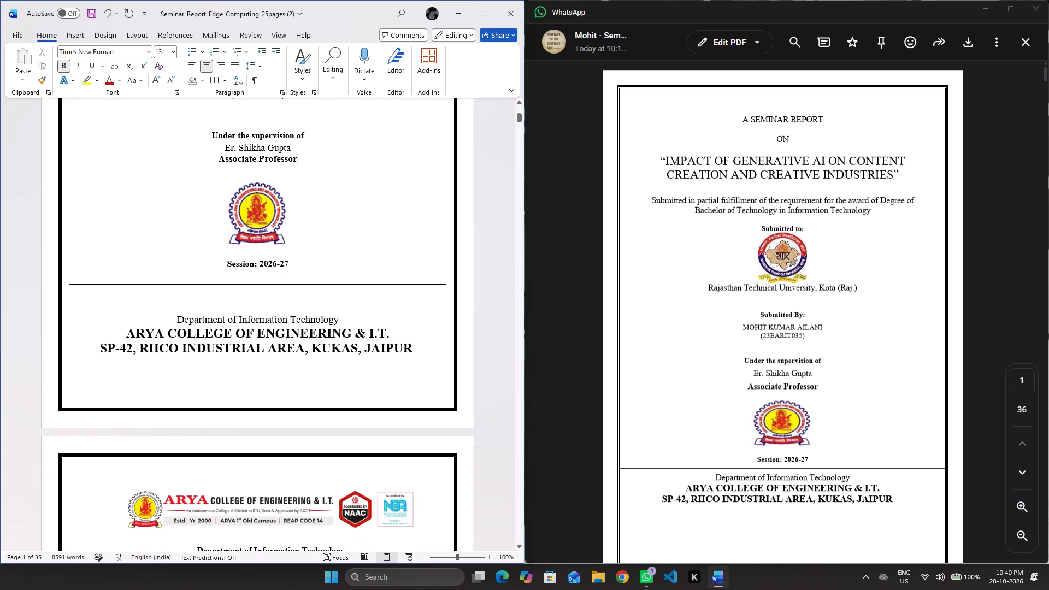
click(271, 275)
key(BackSpace)
key(BackSpace)
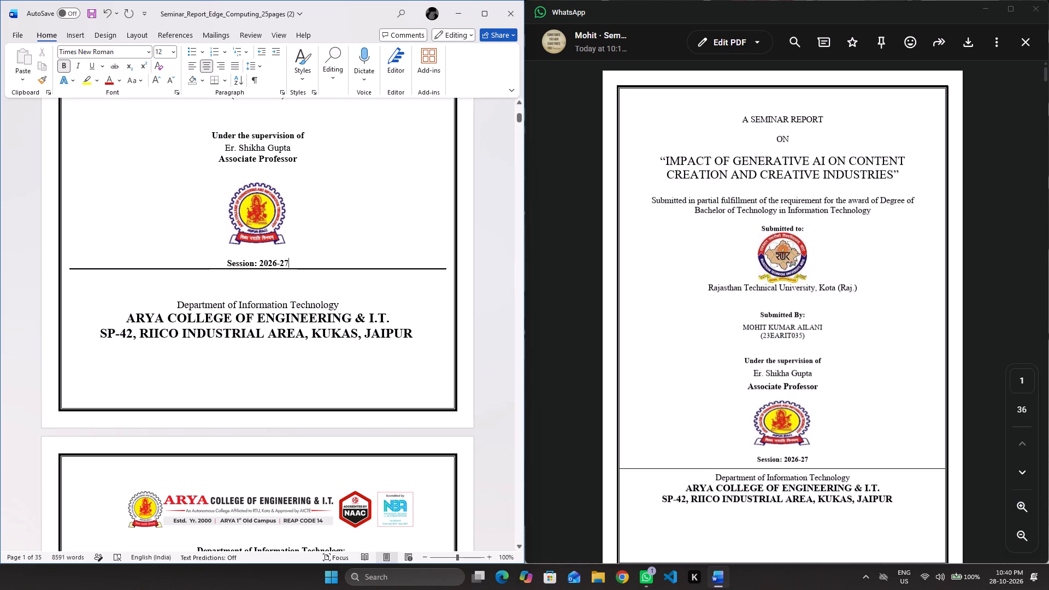
click(260, 286)
key(Delete)
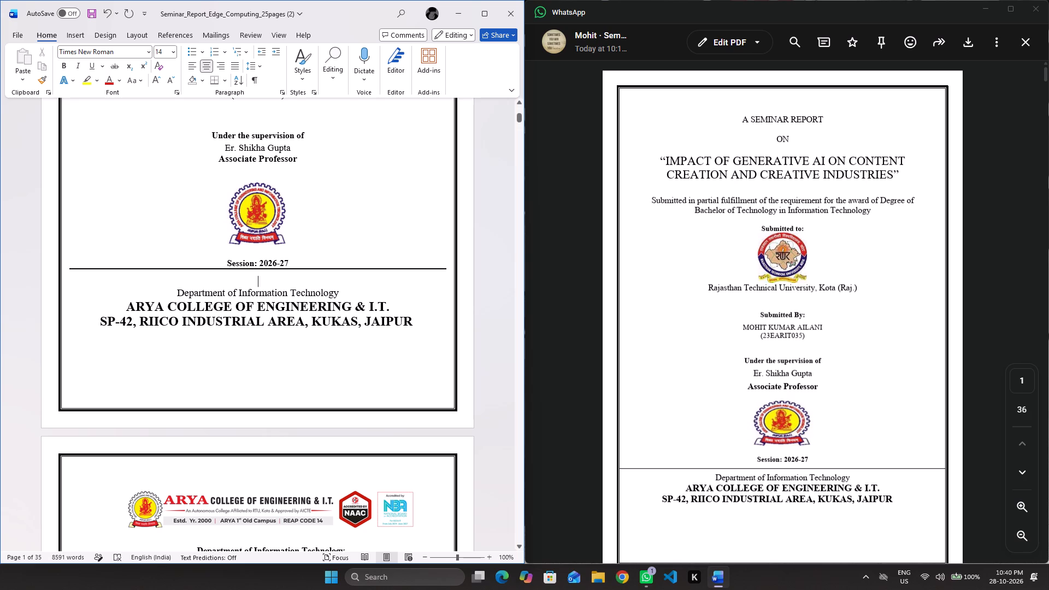
key(BackSpace)
key(BackSpace)
Insert one blank line between the college logo and the Session line, and another between "Associate Professor" and the logo.
scroll(260, 286, up, 1)
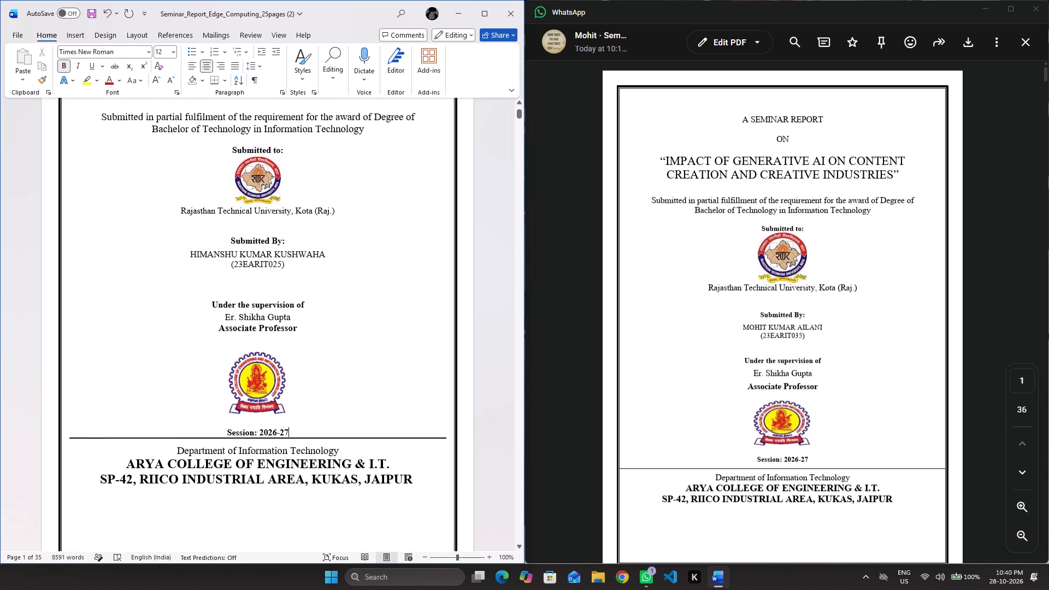
click(299, 417)
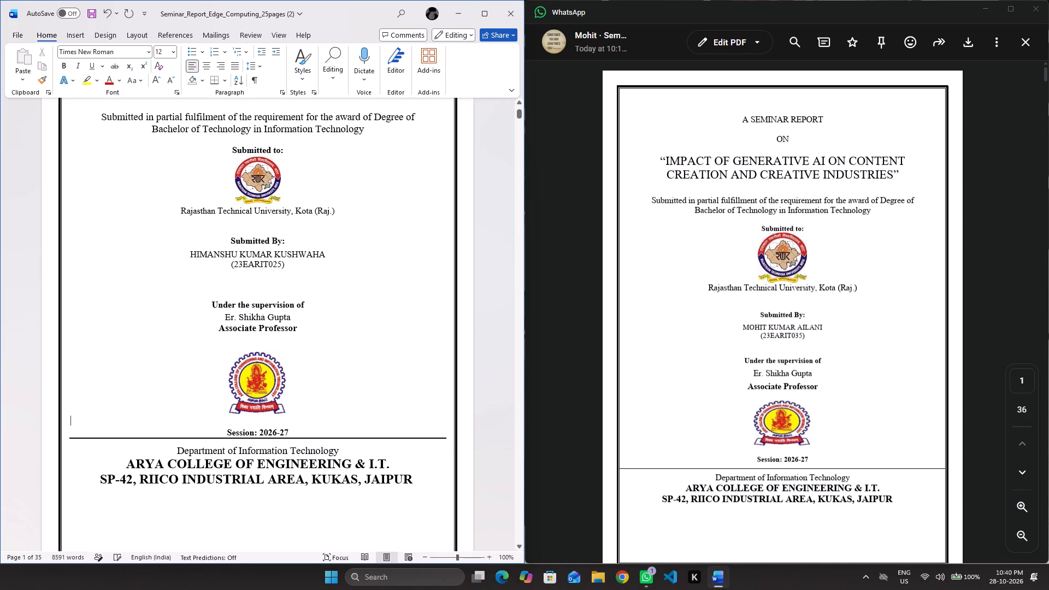
click(228, 430)
key(Return)
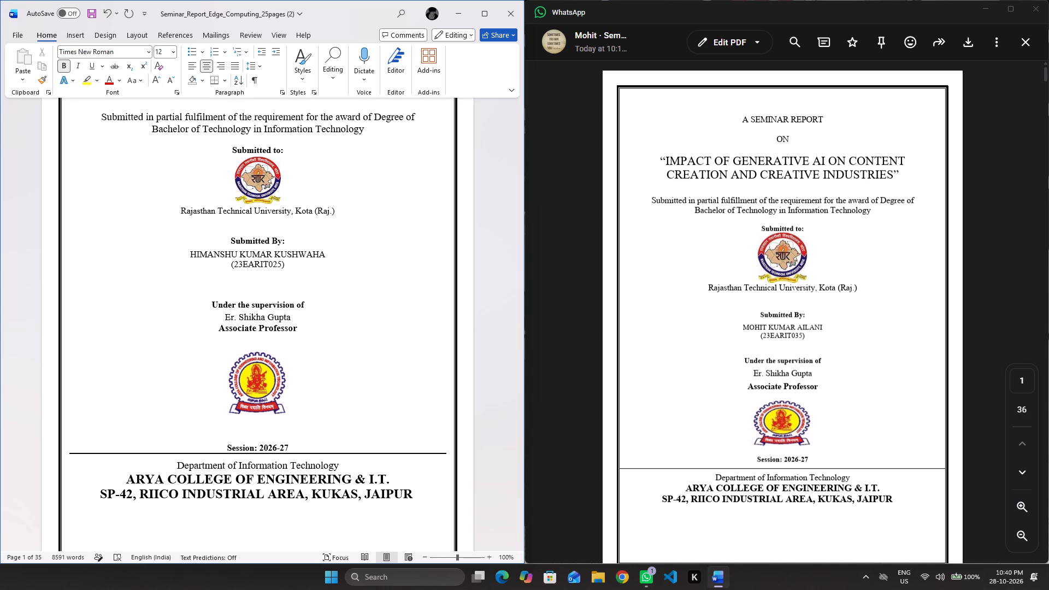
scroll(228, 430, up, 1)
click(244, 422)
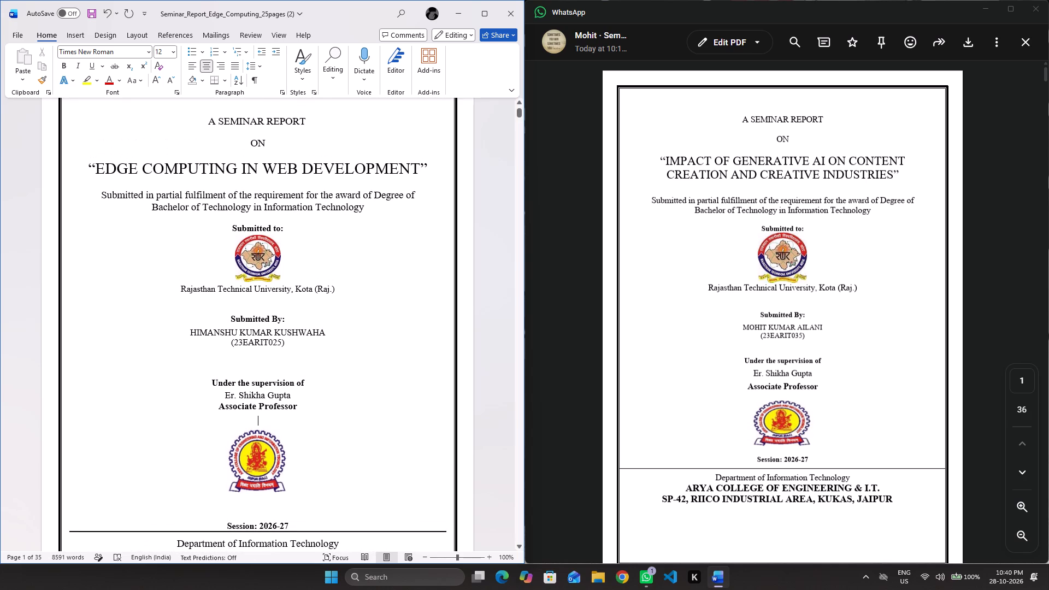
key(Return)
Review the cover page's vertical spacing from the title down to the college address, including the college logo.
scroll(244, 422, down, 1)
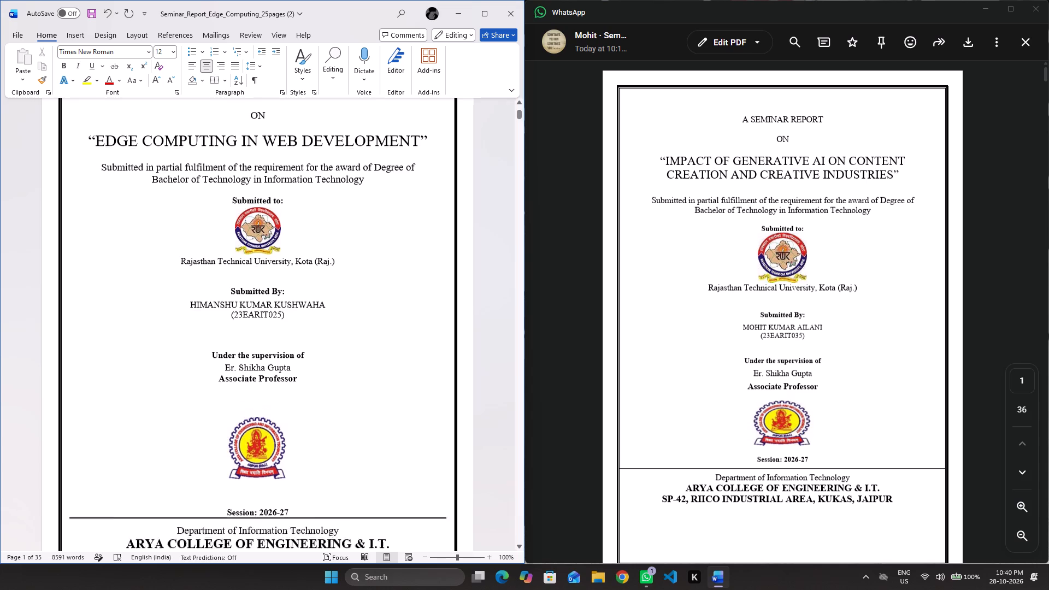
scroll(244, 422, down, 3)
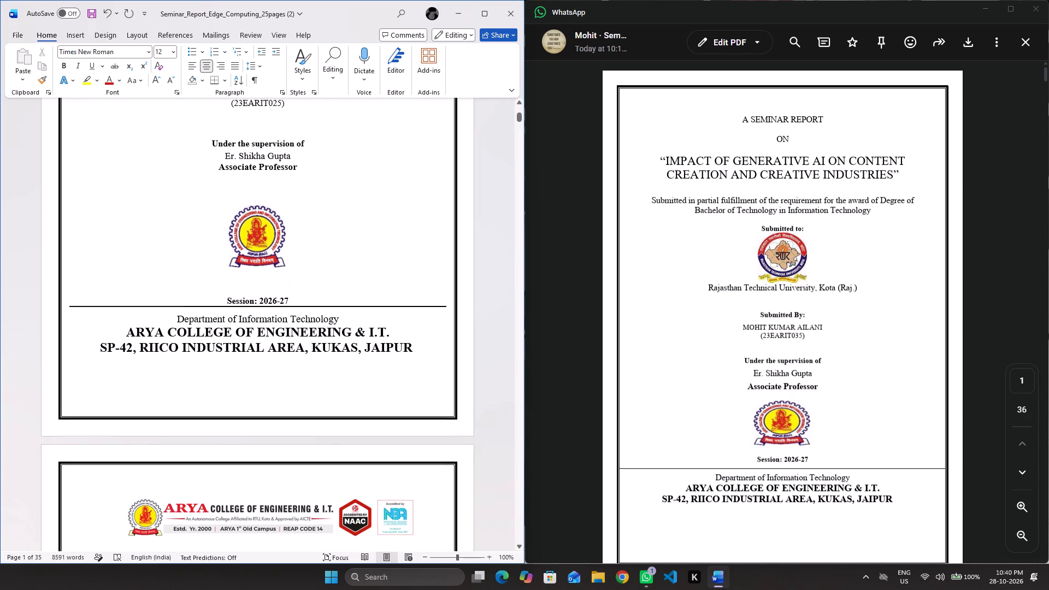
scroll(244, 422, down, 1)
scroll(244, 422, up, 2)
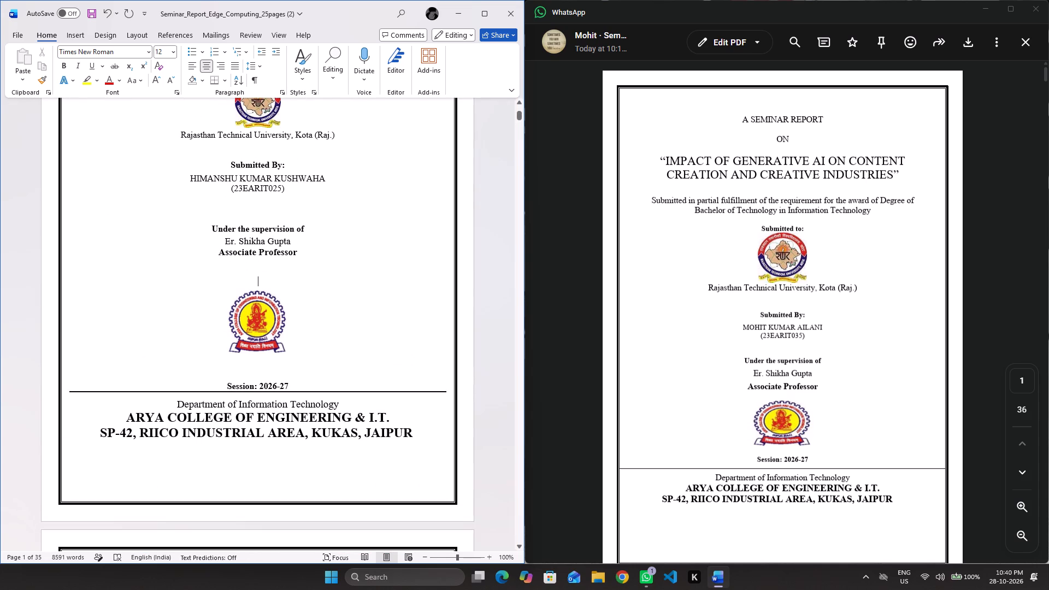
scroll(244, 422, up, 1)
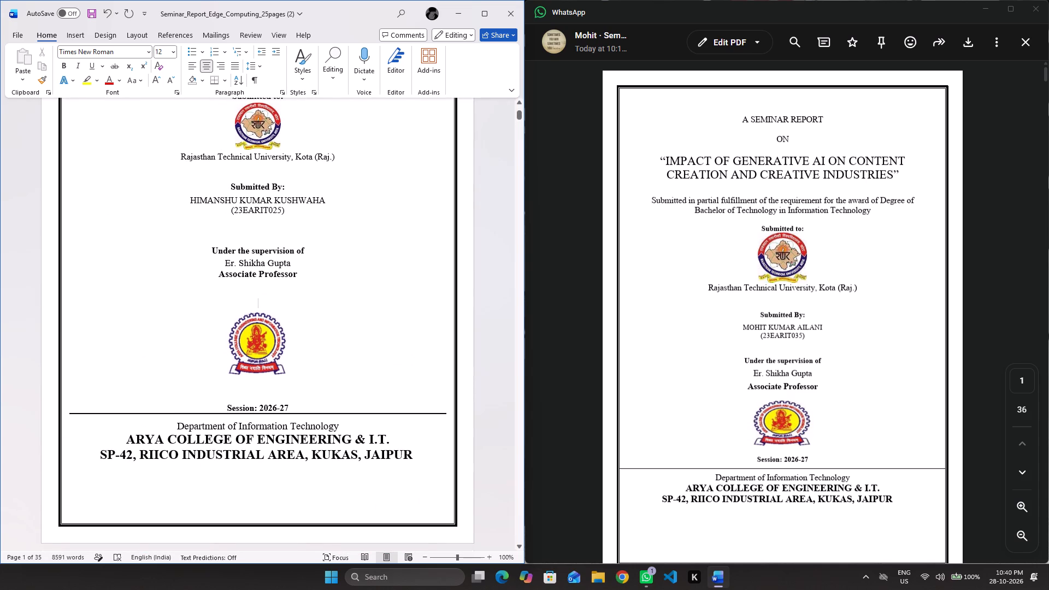
click(247, 238)
scroll(247, 238, up, 2)
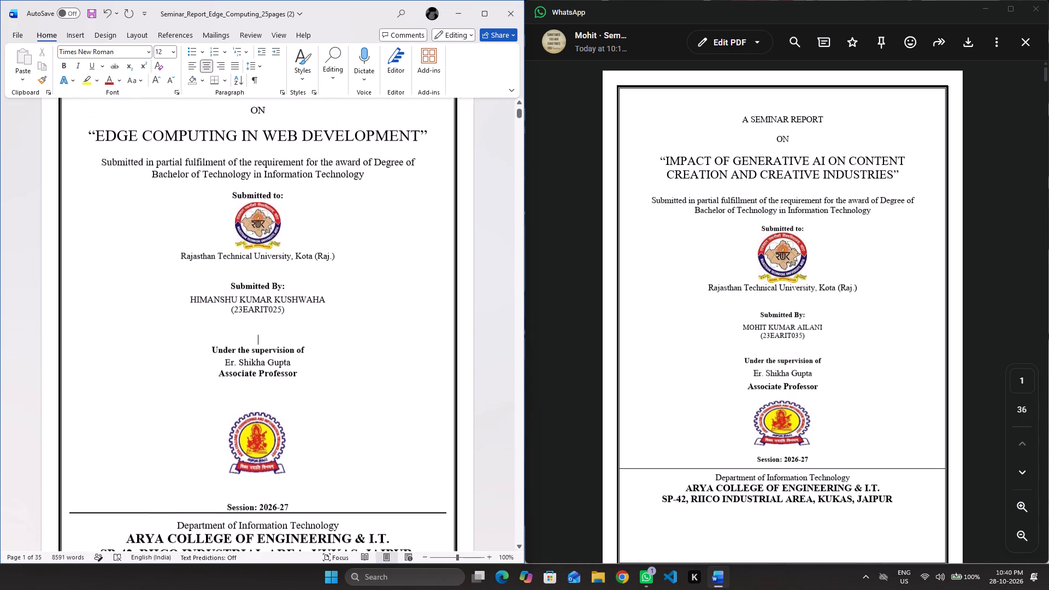
scroll(247, 238, up, 1)
scroll(247, 238, down, 1)
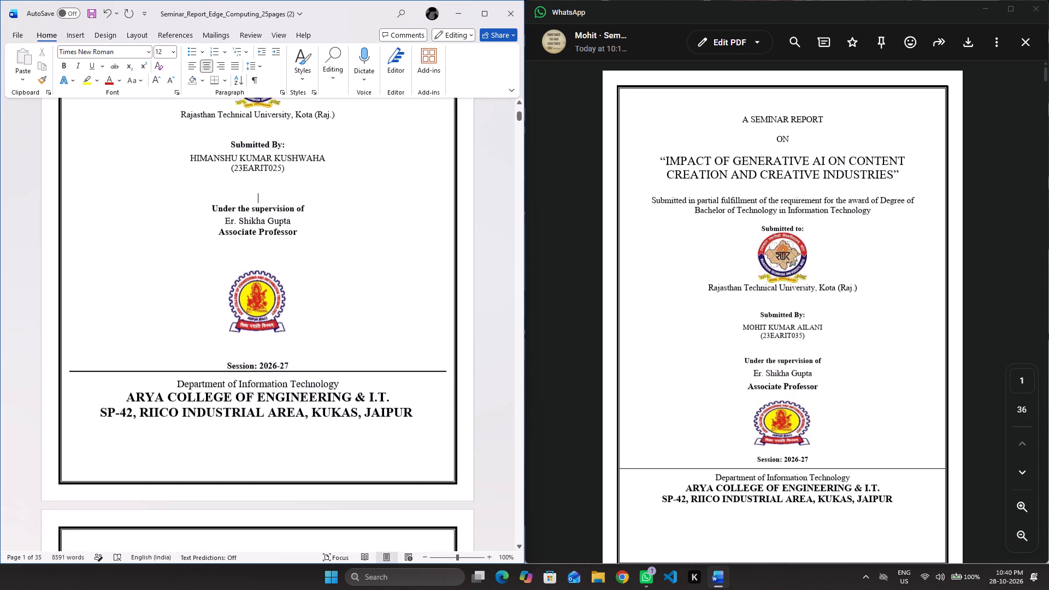
scroll(247, 238, down, 3)
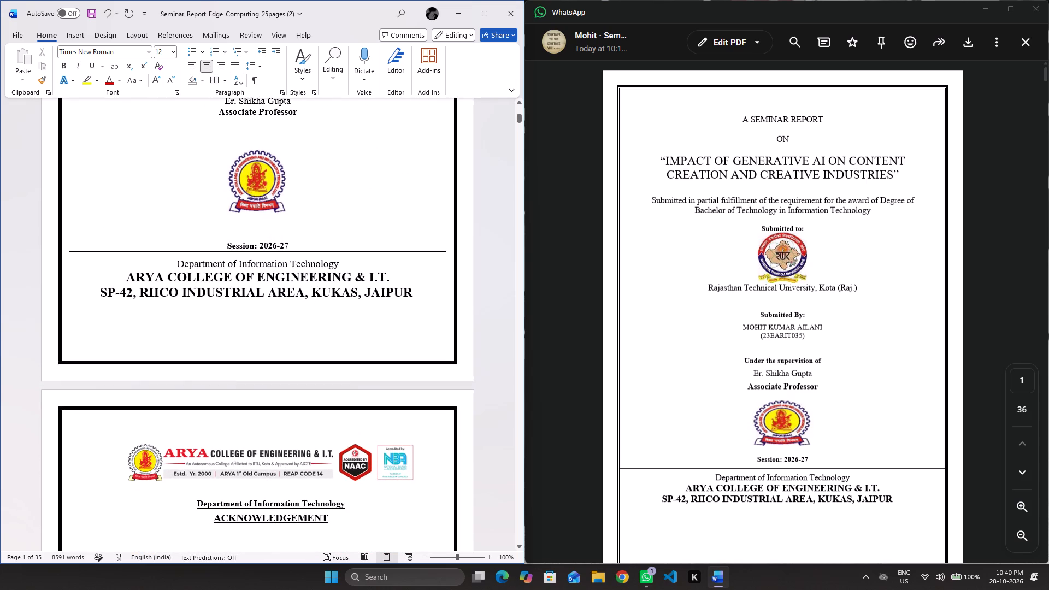
click(269, 168)
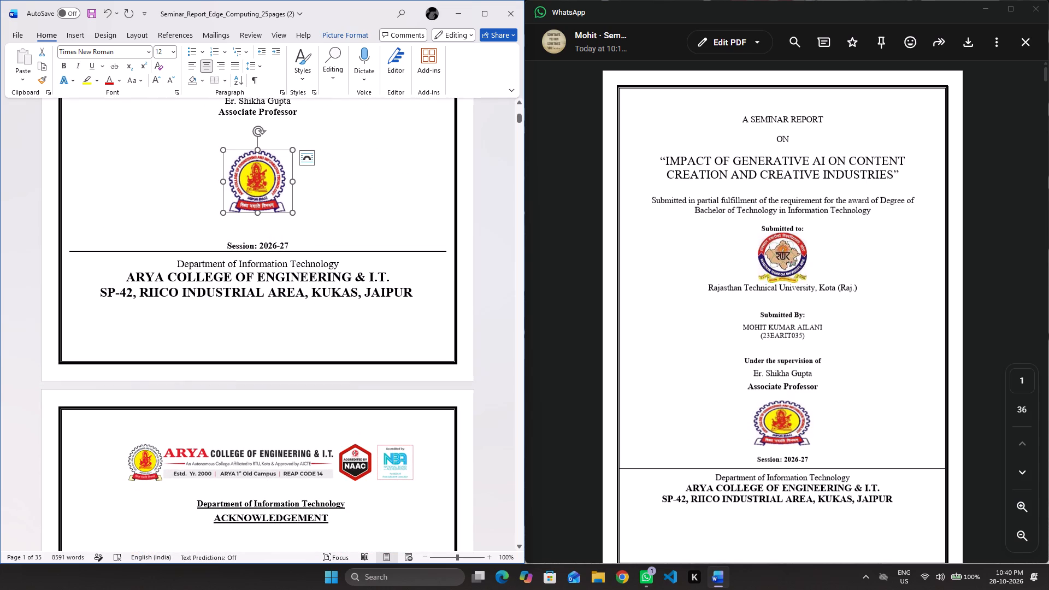
click(367, 216)
Stretch the college banner image at the top of the Acknowledgement page horizontally to roughly the width of the body text.
scroll(343, 467, down, 1)
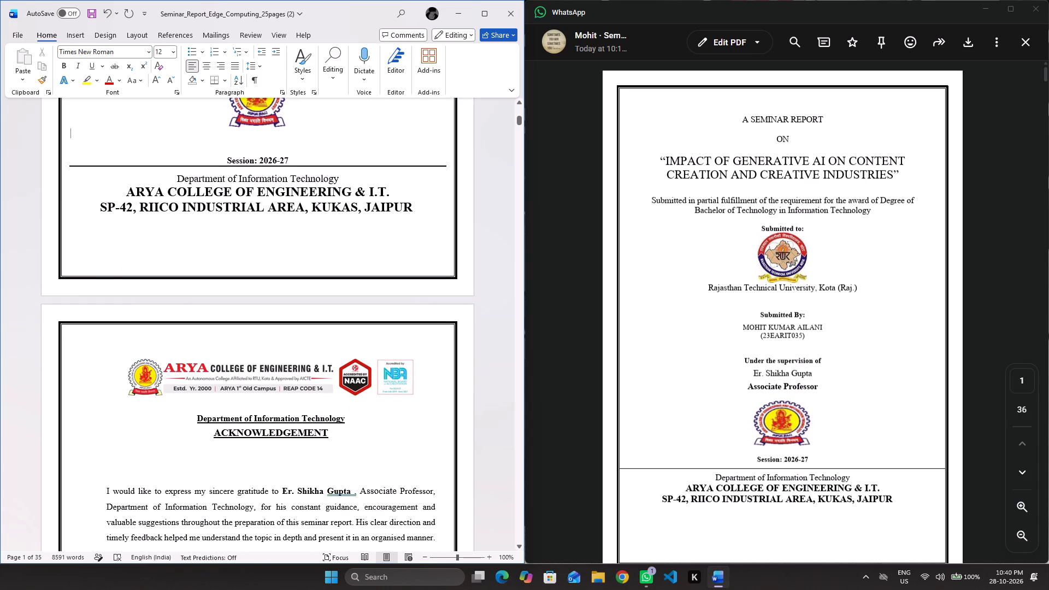
click(350, 390)
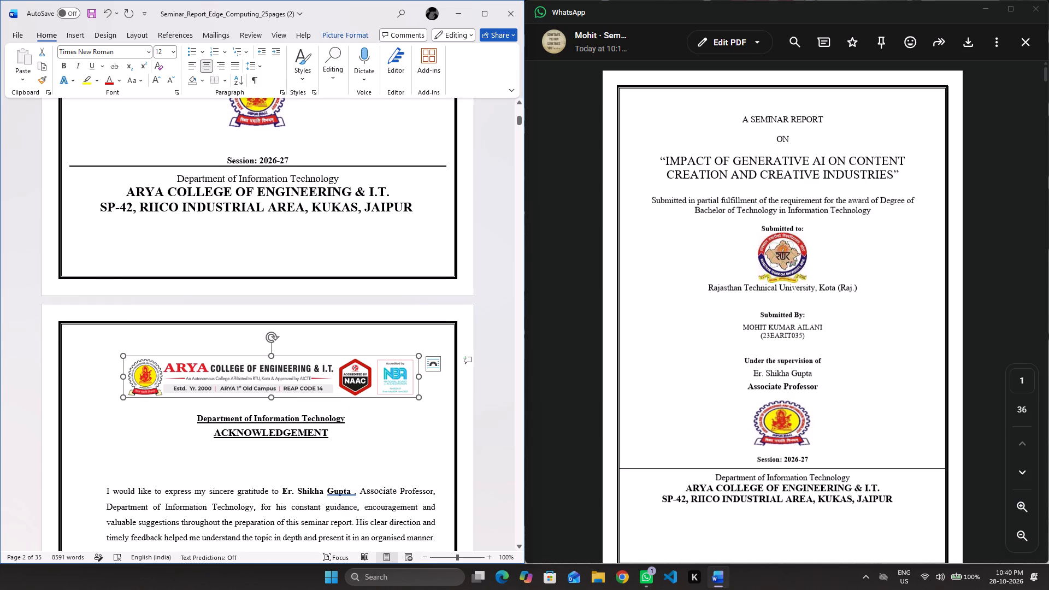
drag(419, 374, 471, 379)
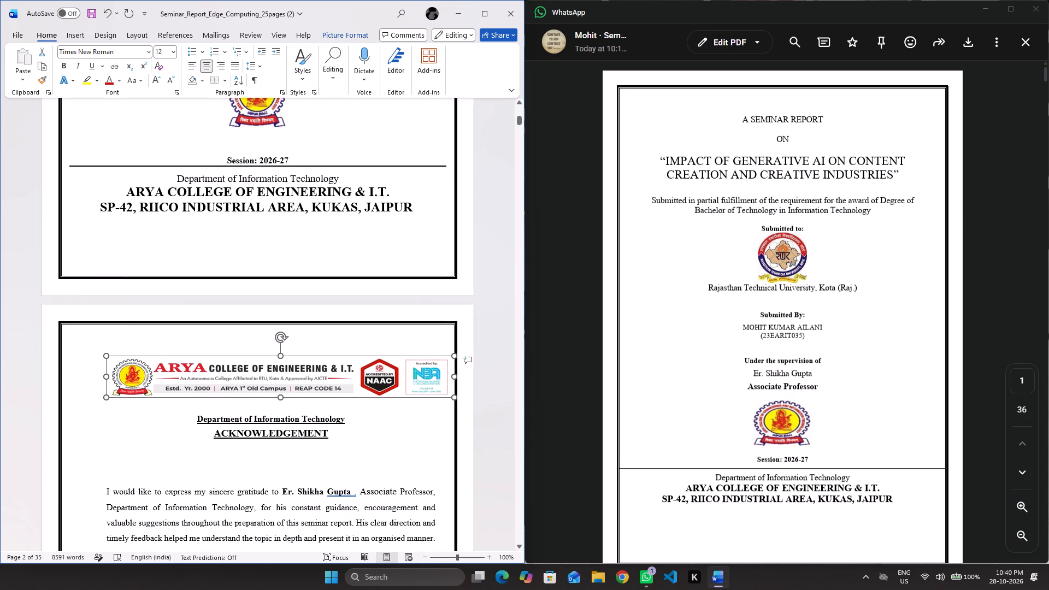
drag(471, 379, 435, 380)
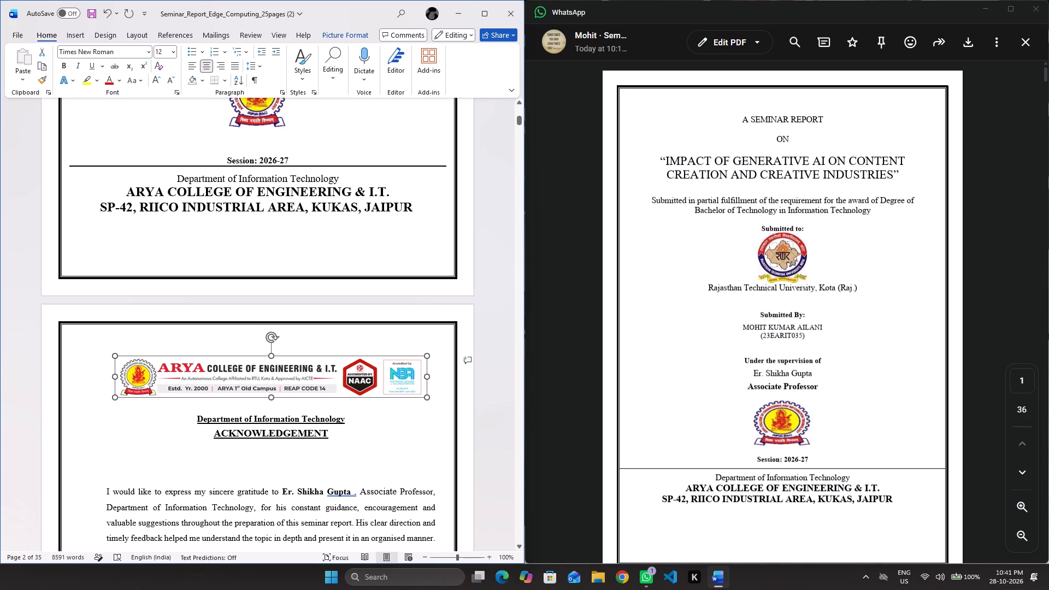
drag(435, 380, 446, 380)
click(409, 437)
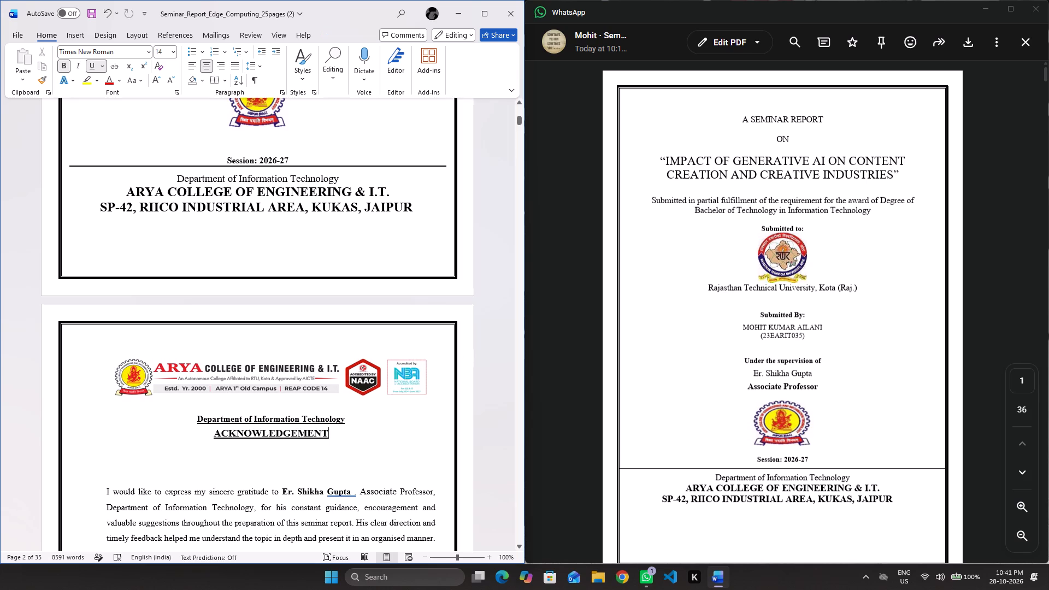
Review the layout of the Acknowledgement page and the cover page, from the signature block back up to the report title.
scroll(409, 437, down, 4)
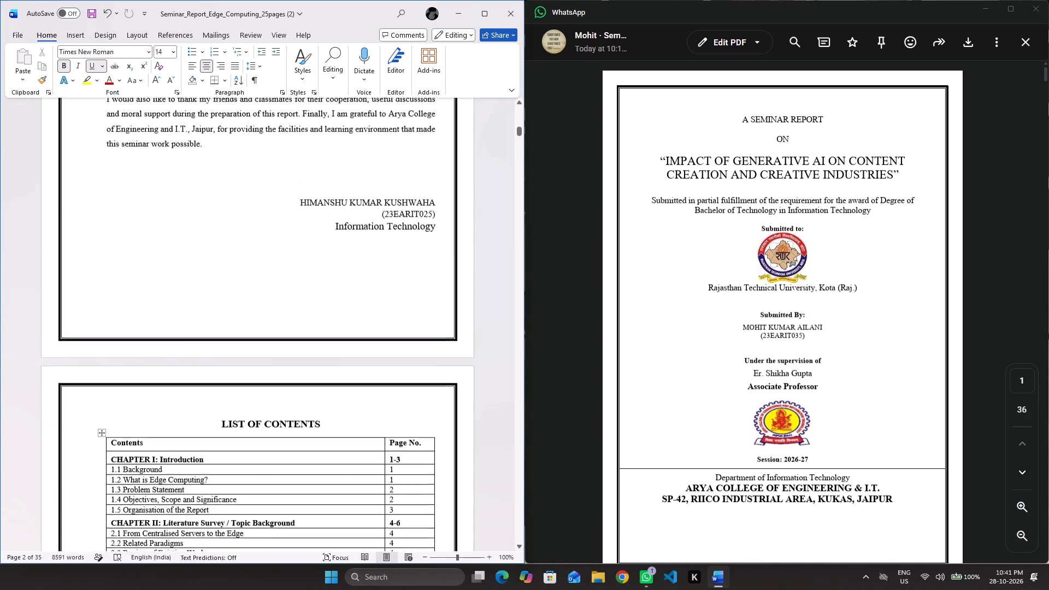
scroll(409, 437, down, 3)
scroll(409, 437, up, 5)
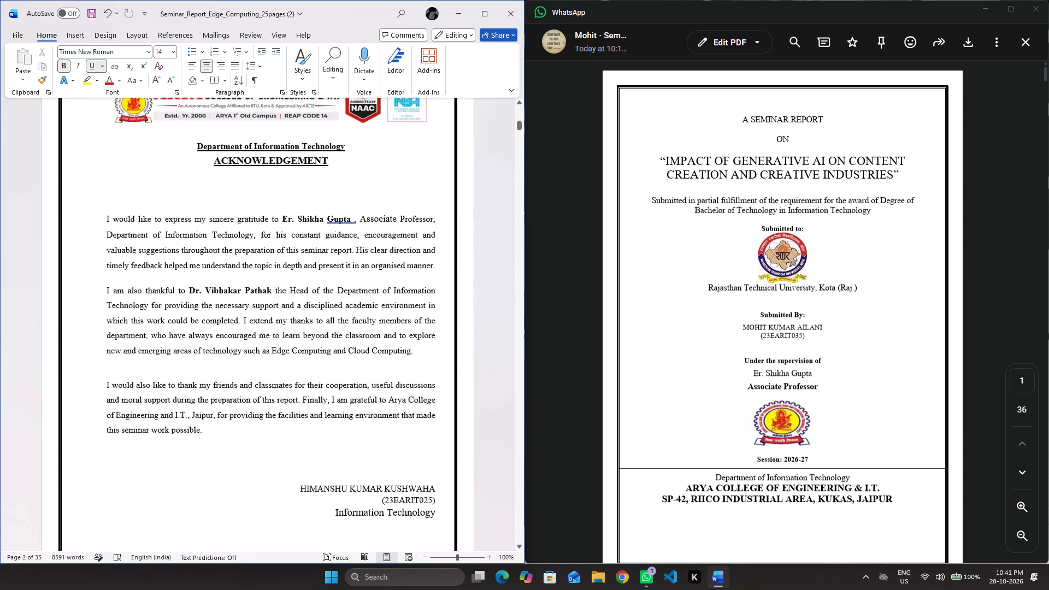
scroll(409, 437, up, 5)
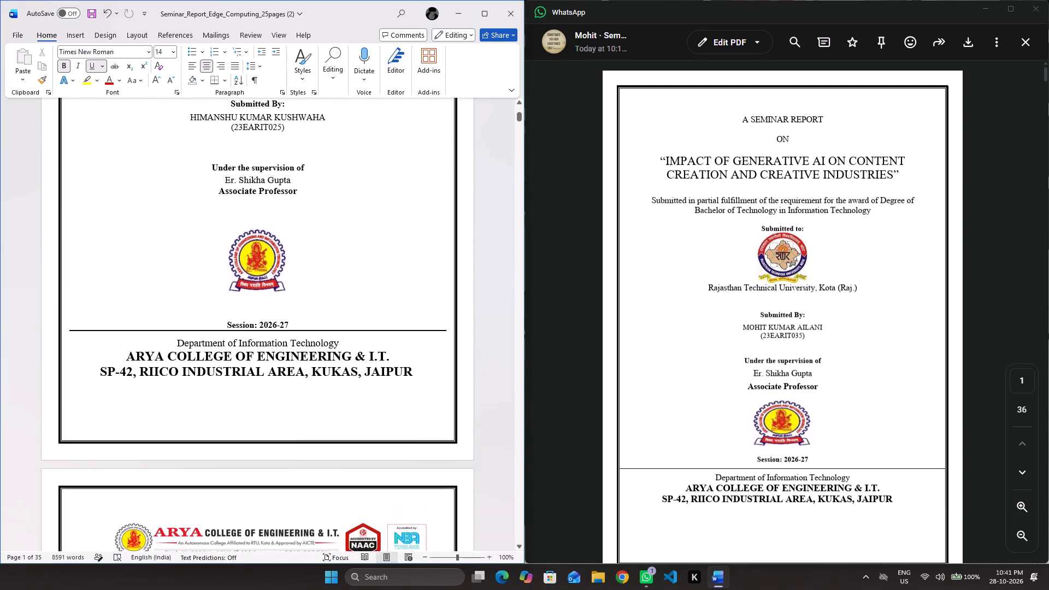
scroll(409, 437, up, 2)
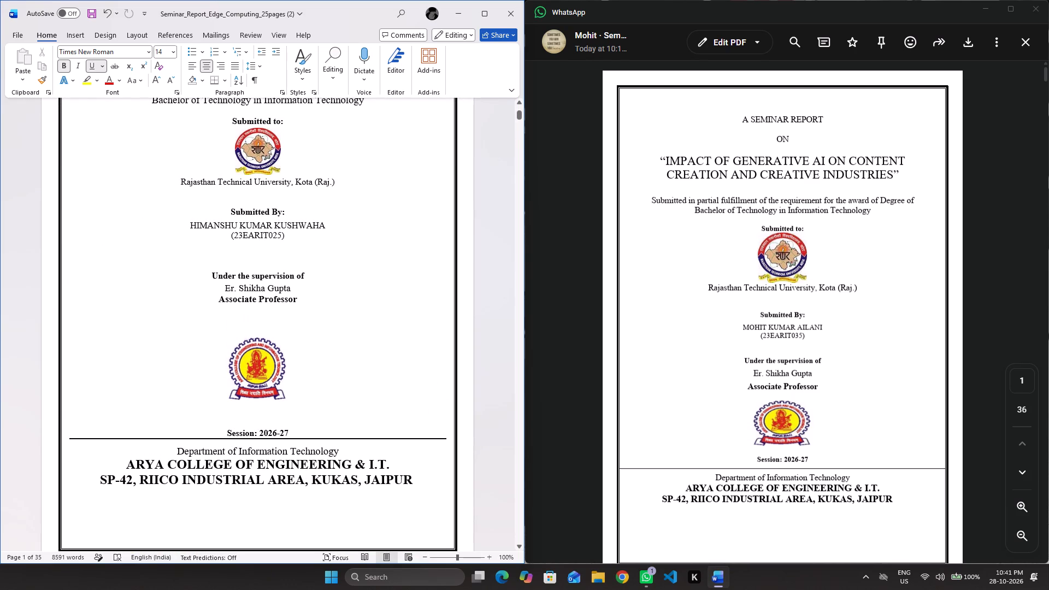
click(284, 407)
scroll(265, 310, up, 3)
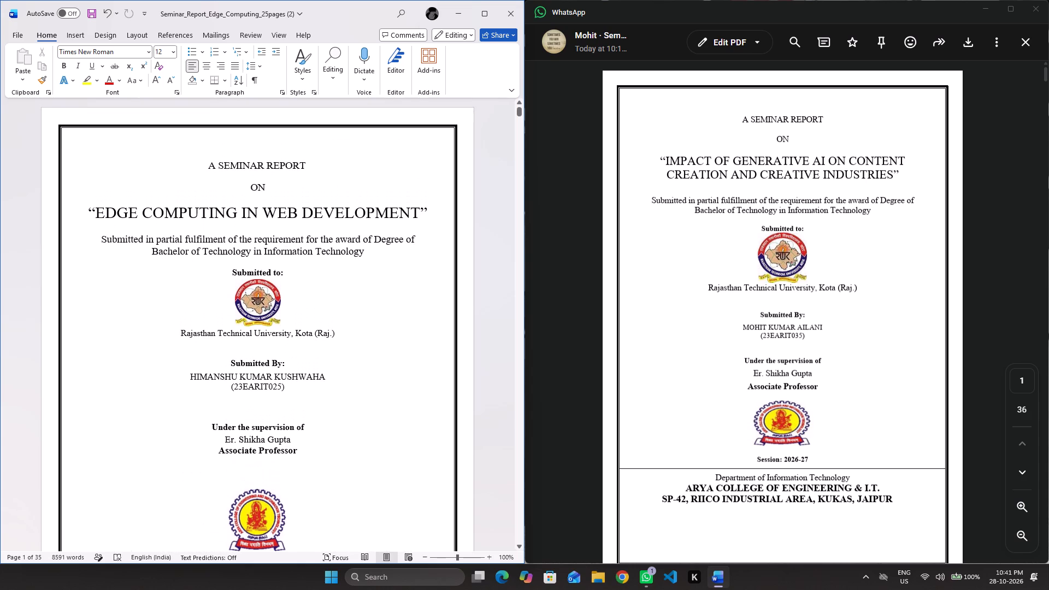
scroll(265, 310, up, 1)
scroll(265, 310, down, 1)
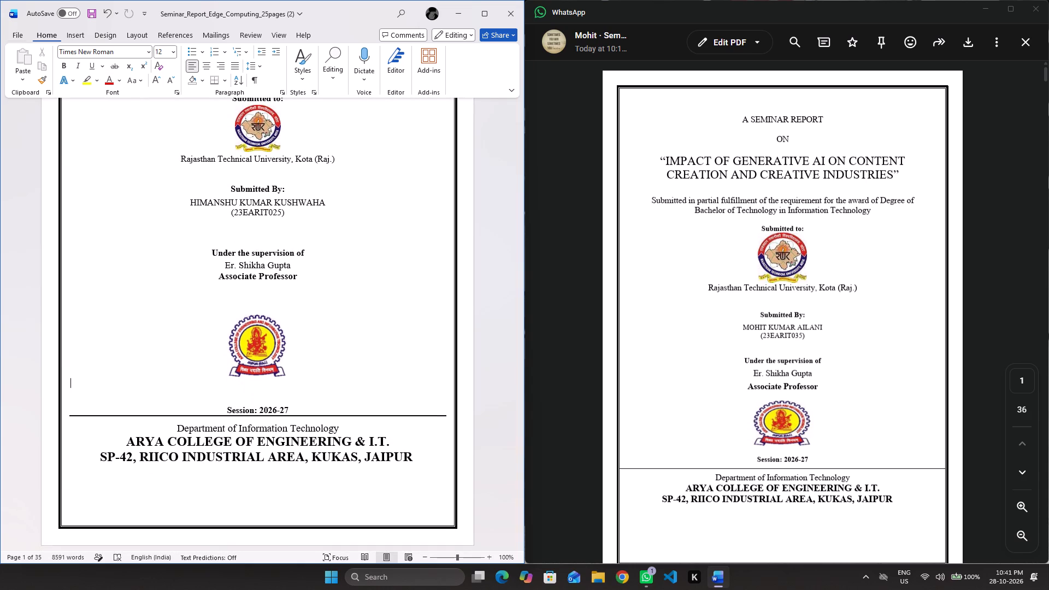
Save the report to the Desktop as a Word Document under the name Seminar_Report_Edge_Computing_25pages (2).
click(23, 34)
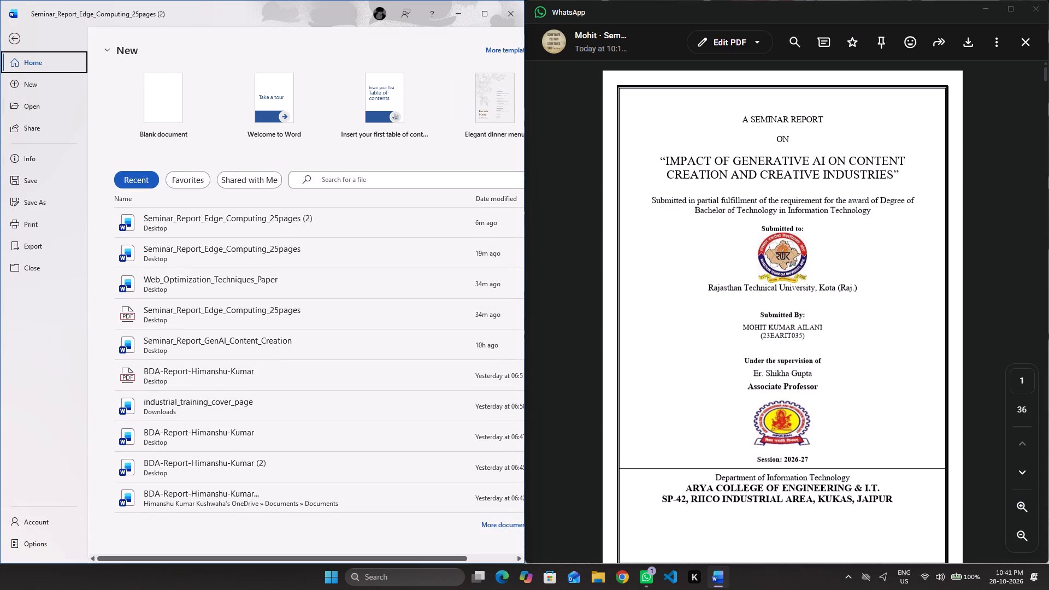
click(42, 201)
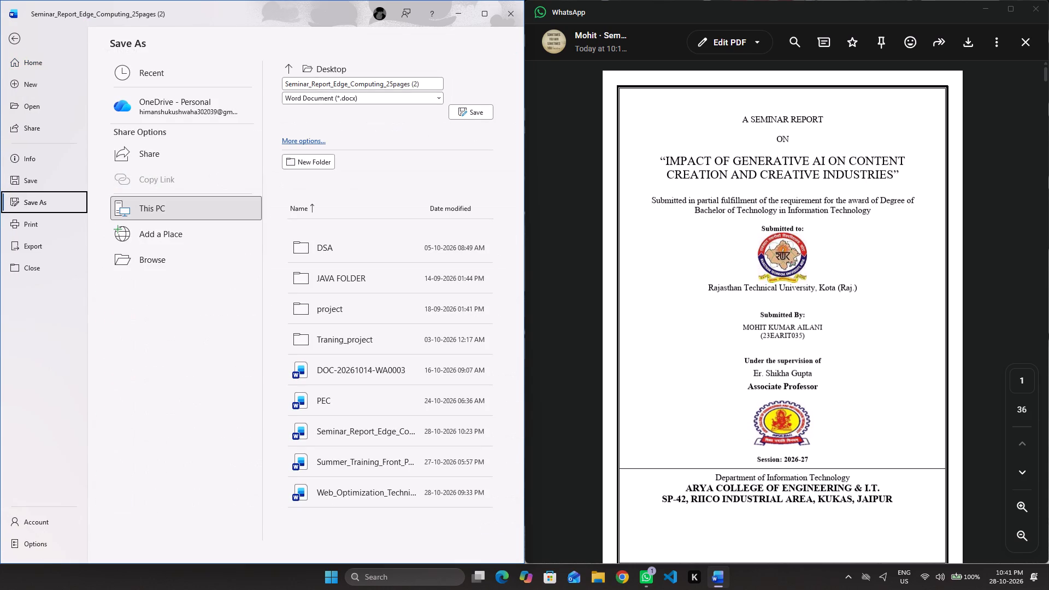
click(148, 259)
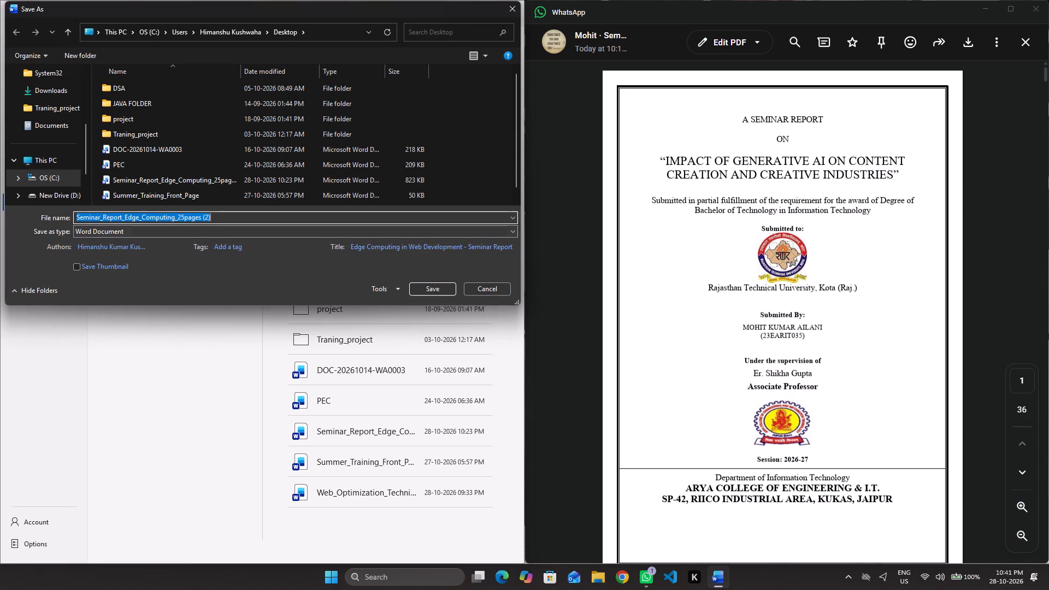
scroll(48, 130, up, 4)
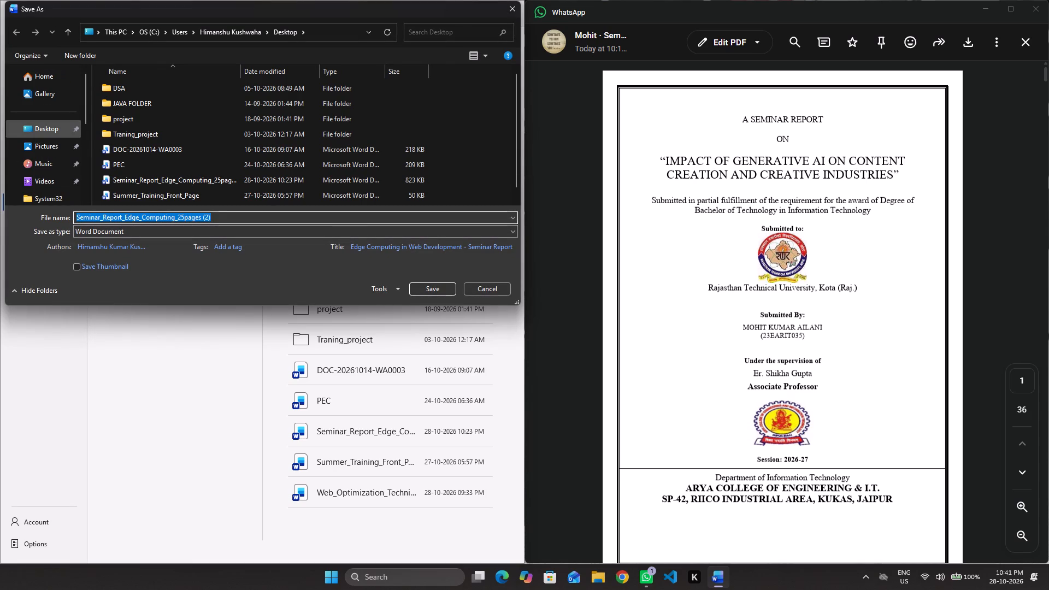
click(43, 132)
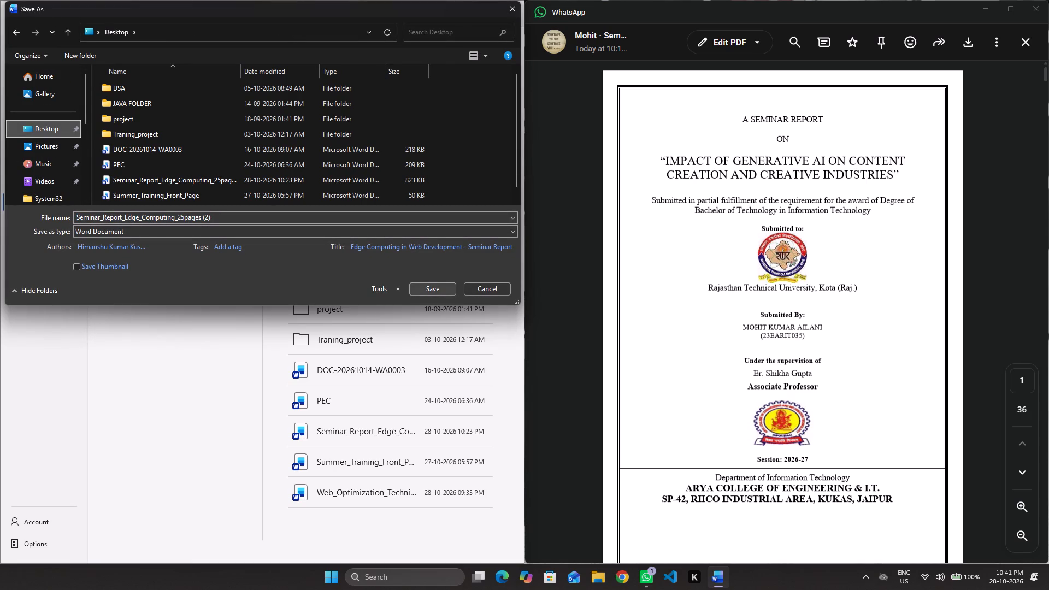
click(426, 292)
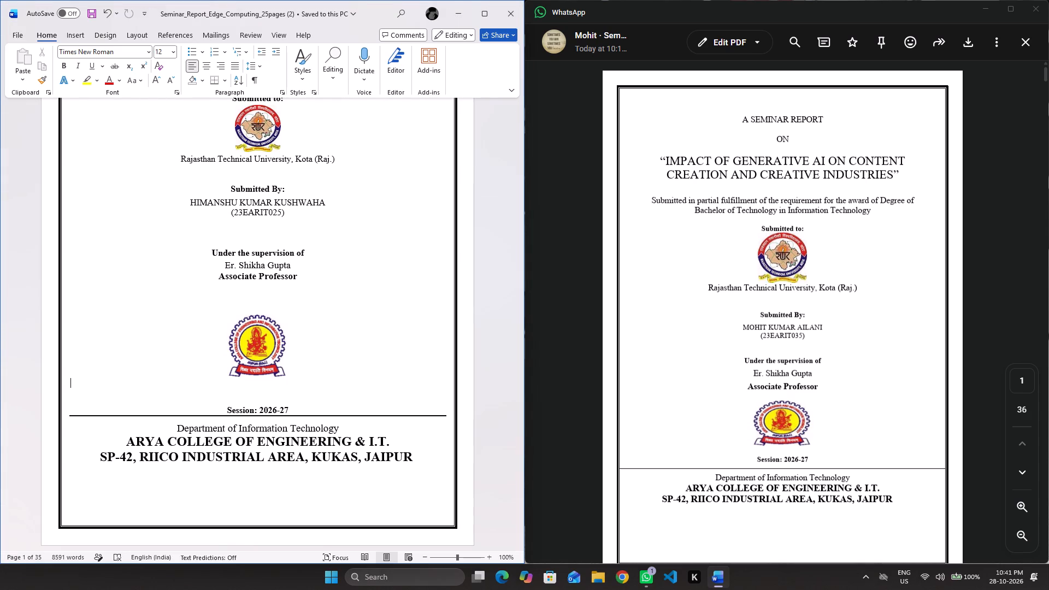
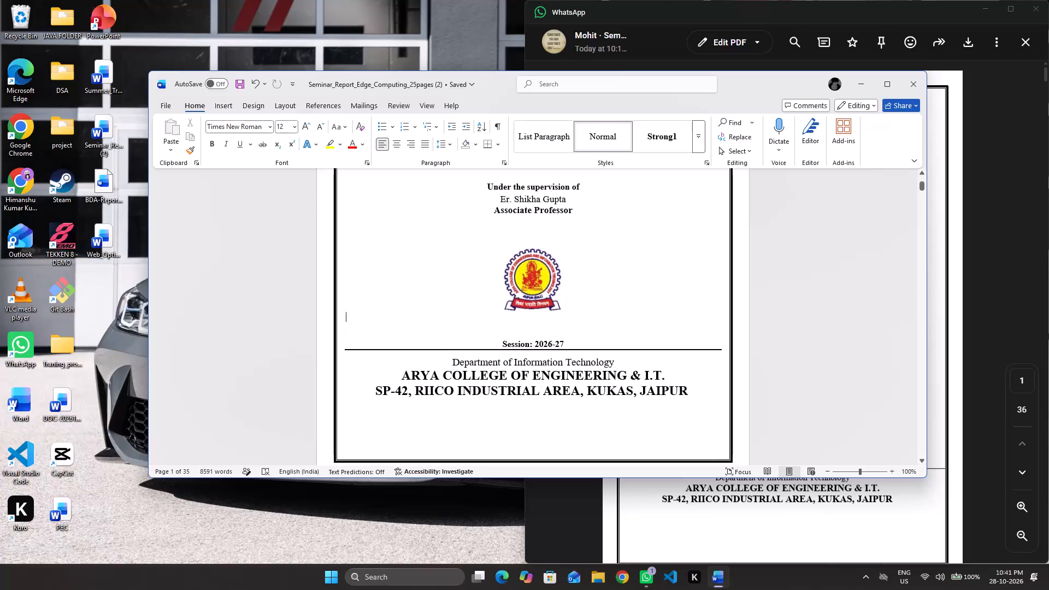
Arrange the seminar report window side by side with the sample report PDF, each filling half the screen.
scroll(564, 346, down, 2)
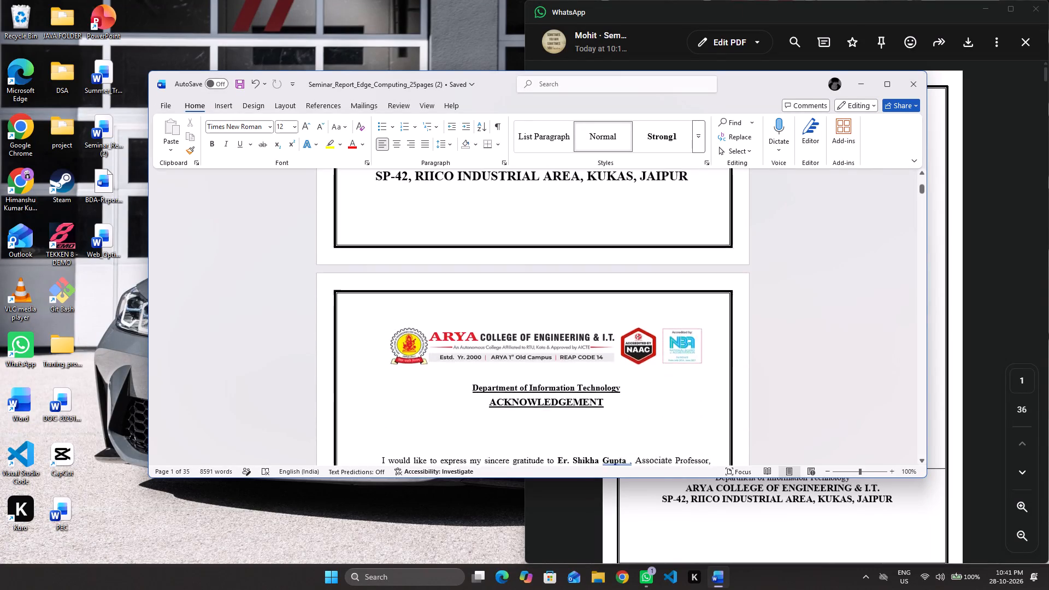
scroll(564, 346, down, 4)
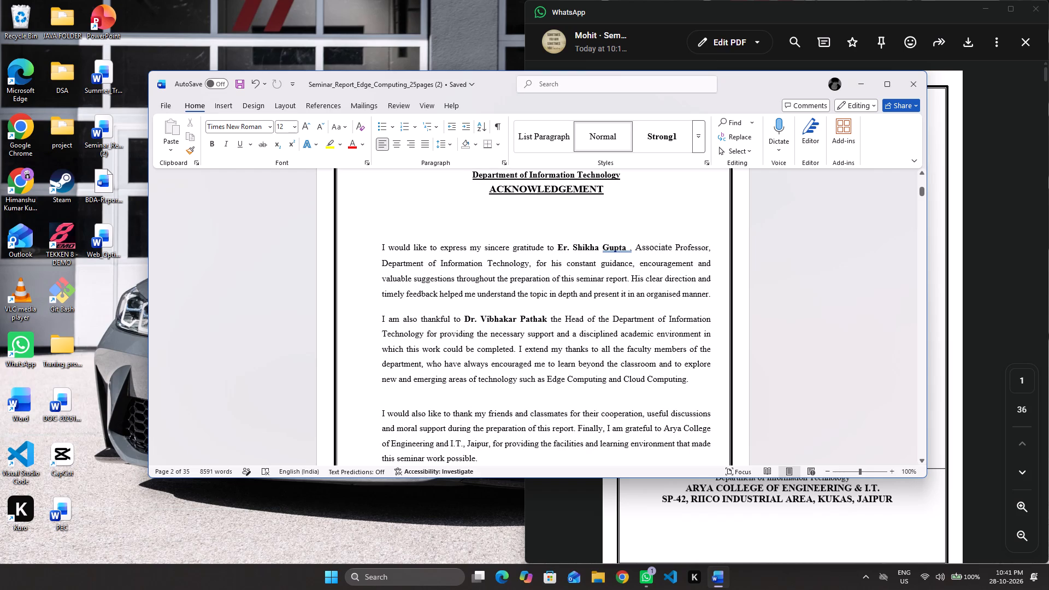
scroll(564, 346, up, 1)
scroll(564, 346, down, 2)
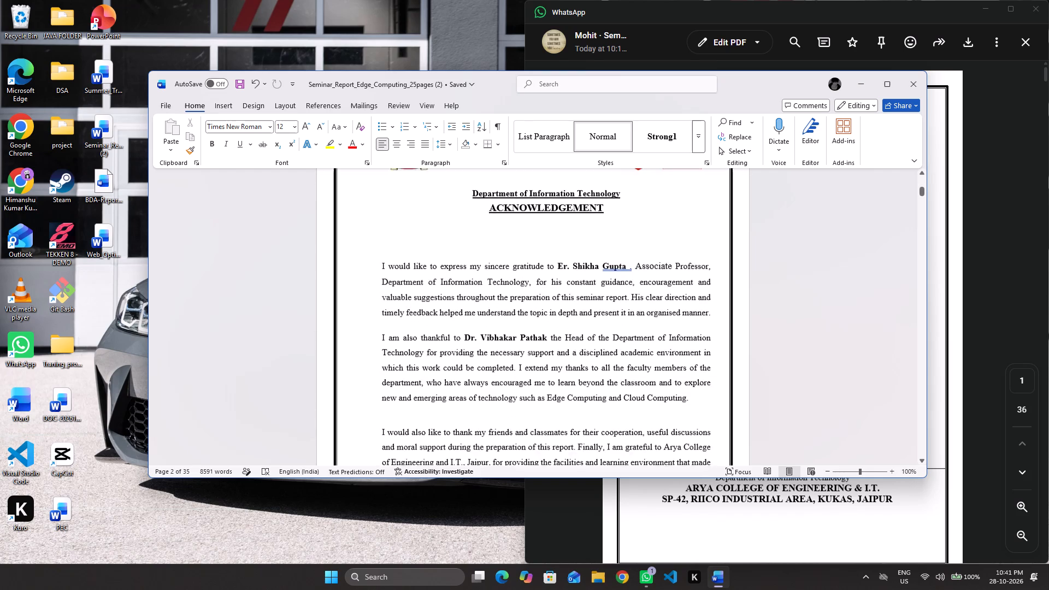
scroll(564, 346, down, 1)
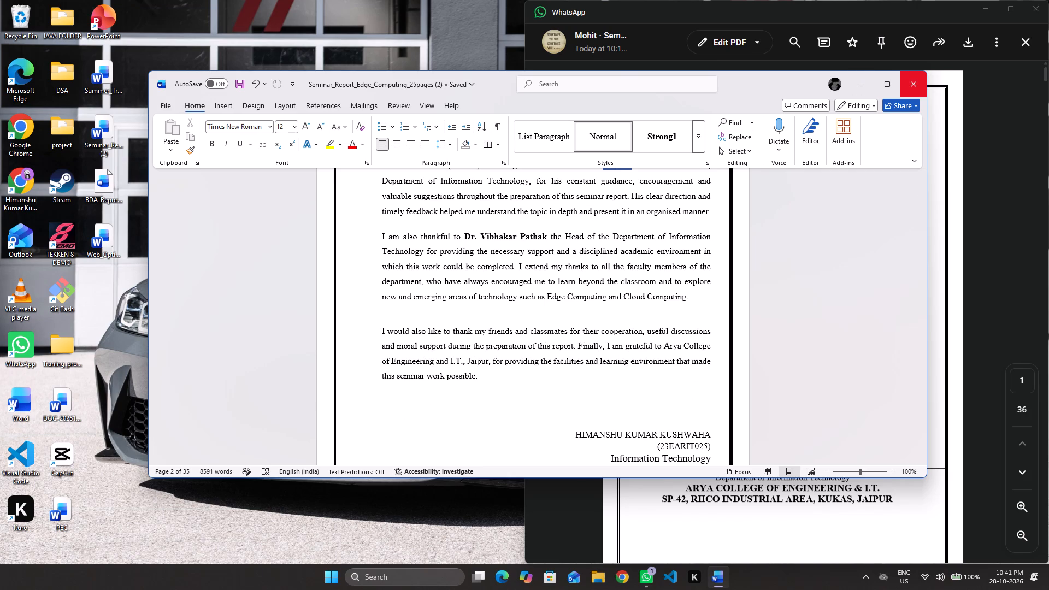
click(813, 106)
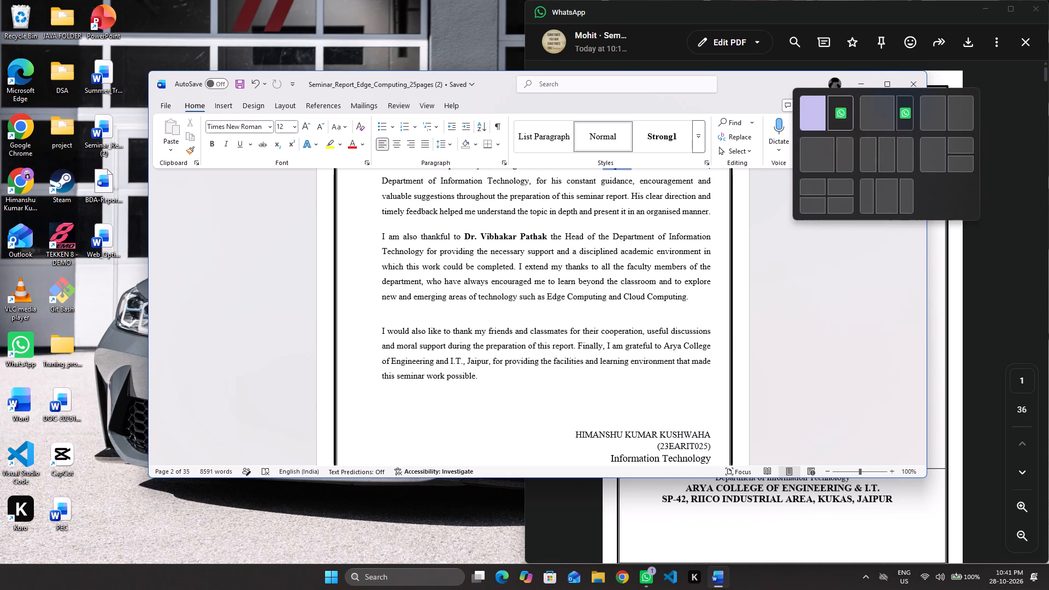
Remove the blank line between the second and third paragraphs of the Acknowledgement.
click(211, 240)
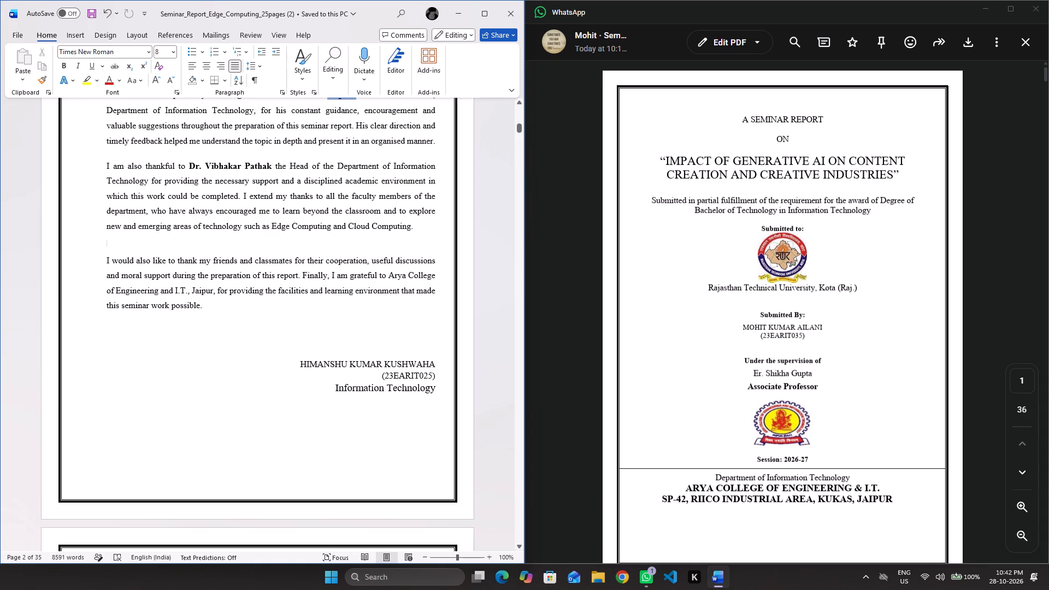
key(BackSpace)
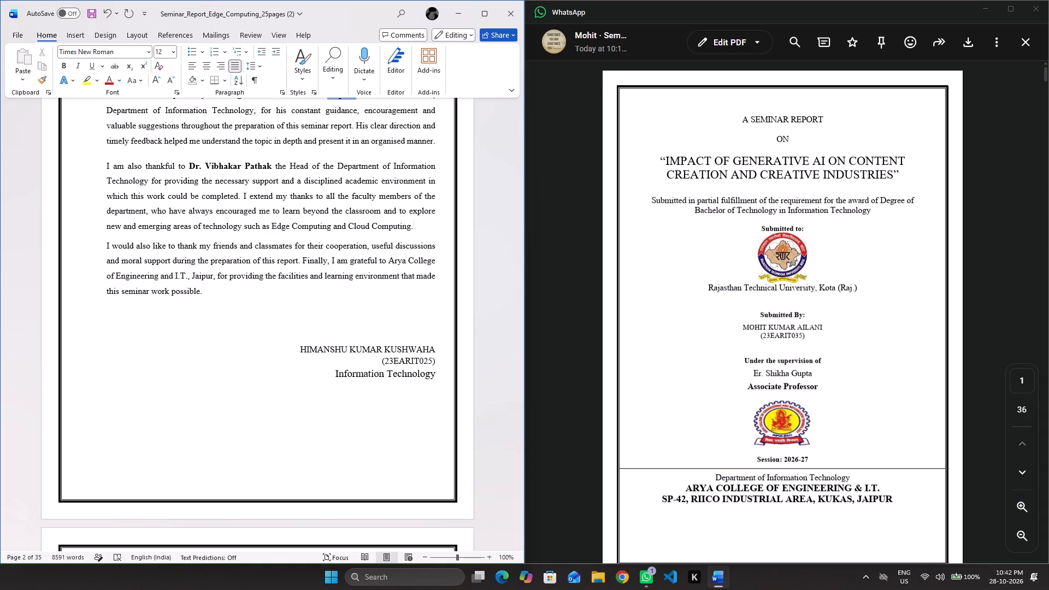
key(Delete)
key(Return)
Check the indent, spacing and page-break settings of the second and third Acknowledgement paragraphs.
scroll(109, 232, up, 1)
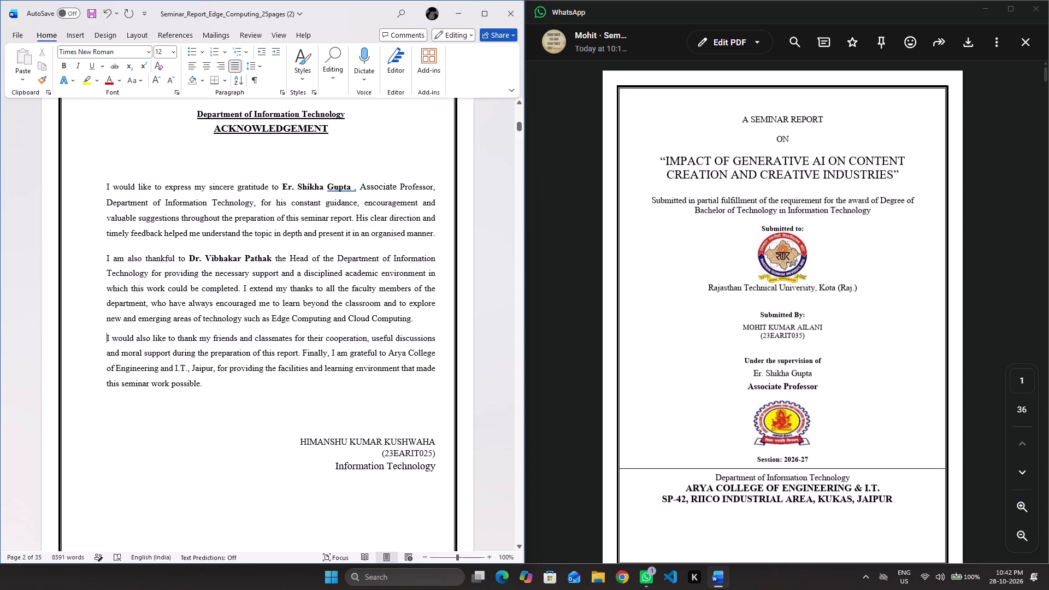
drag(105, 258, 205, 381)
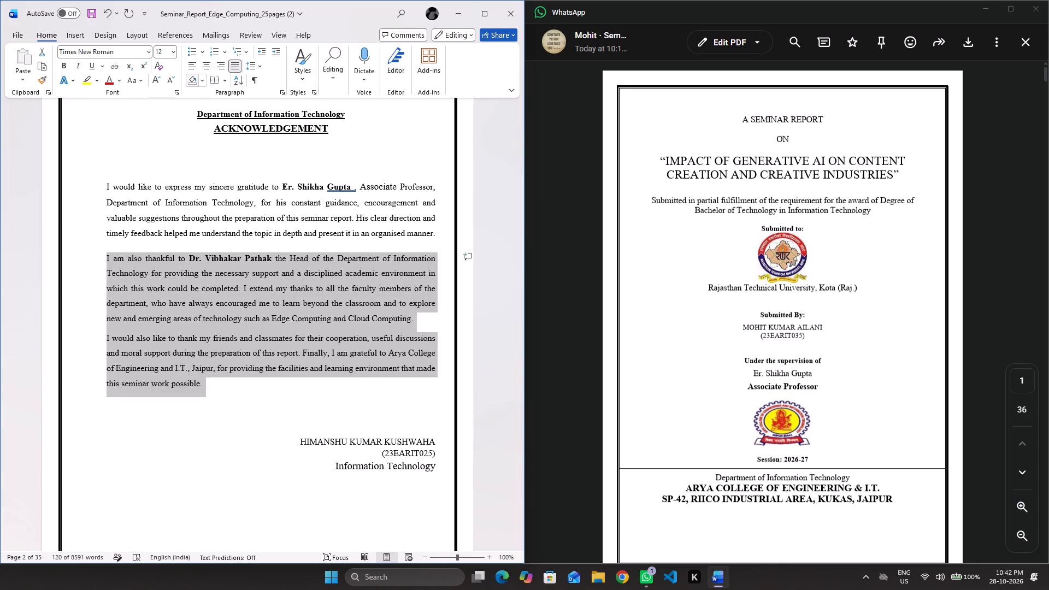
click(280, 95)
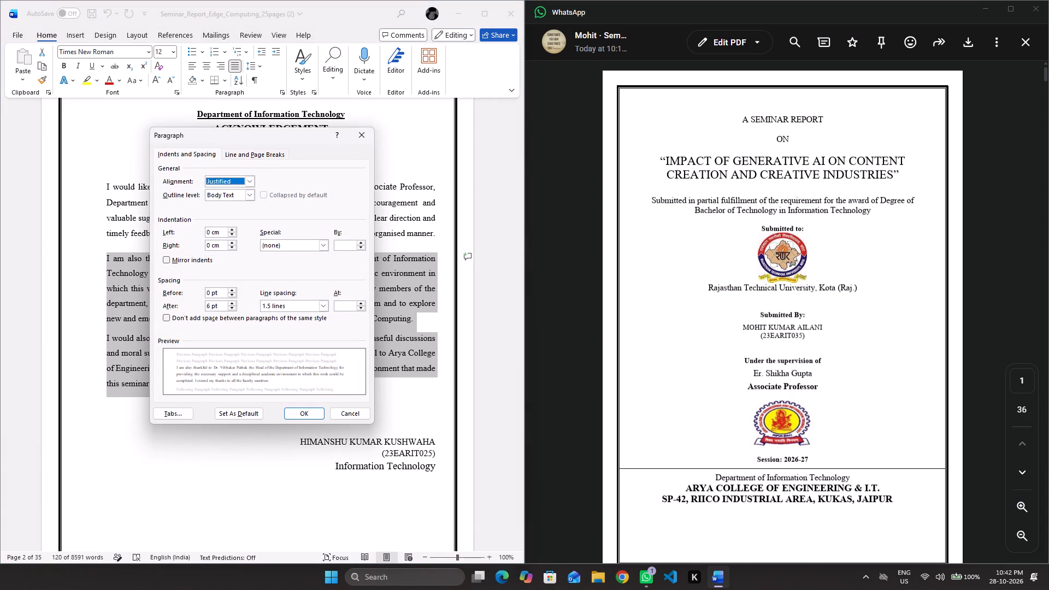
click(247, 154)
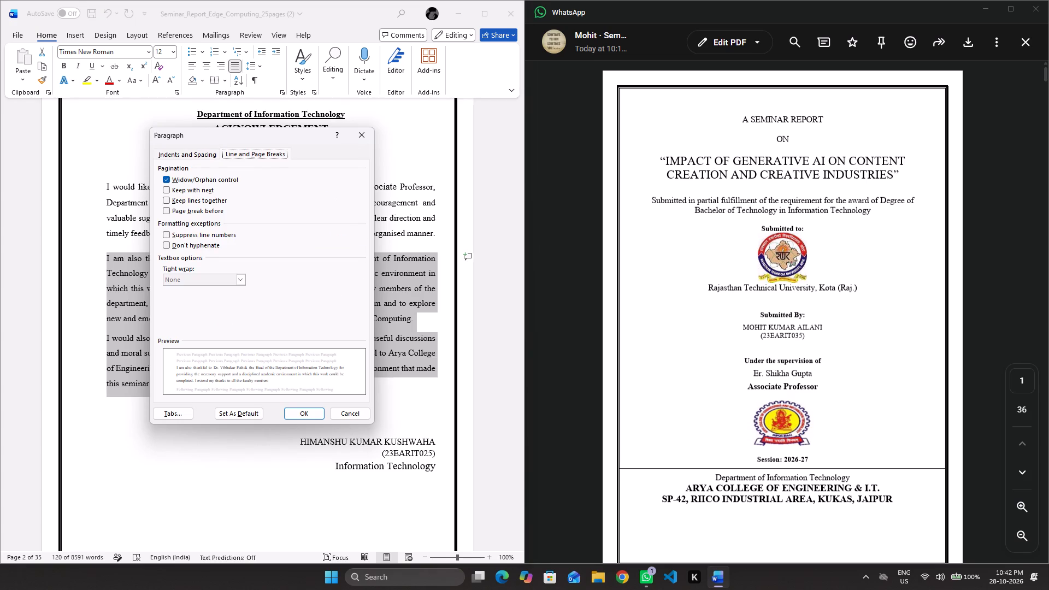
click(201, 155)
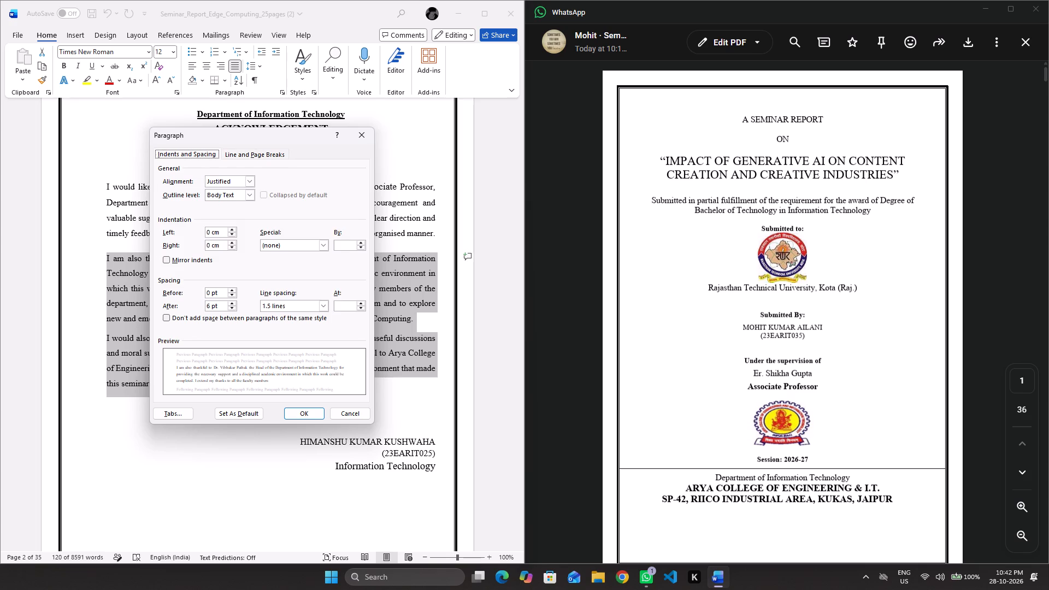
click(120, 190)
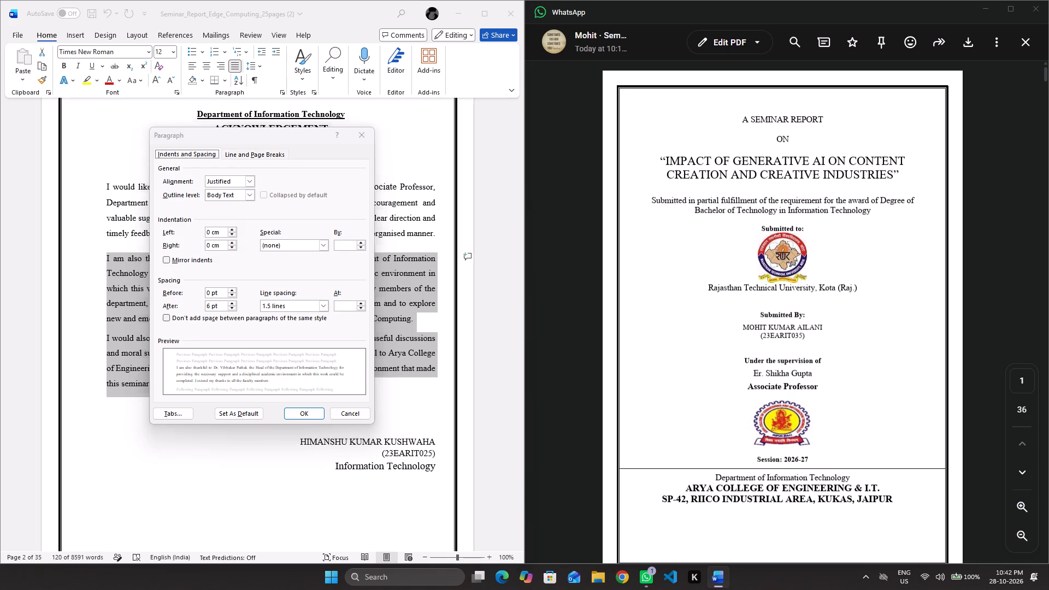
click(364, 135)
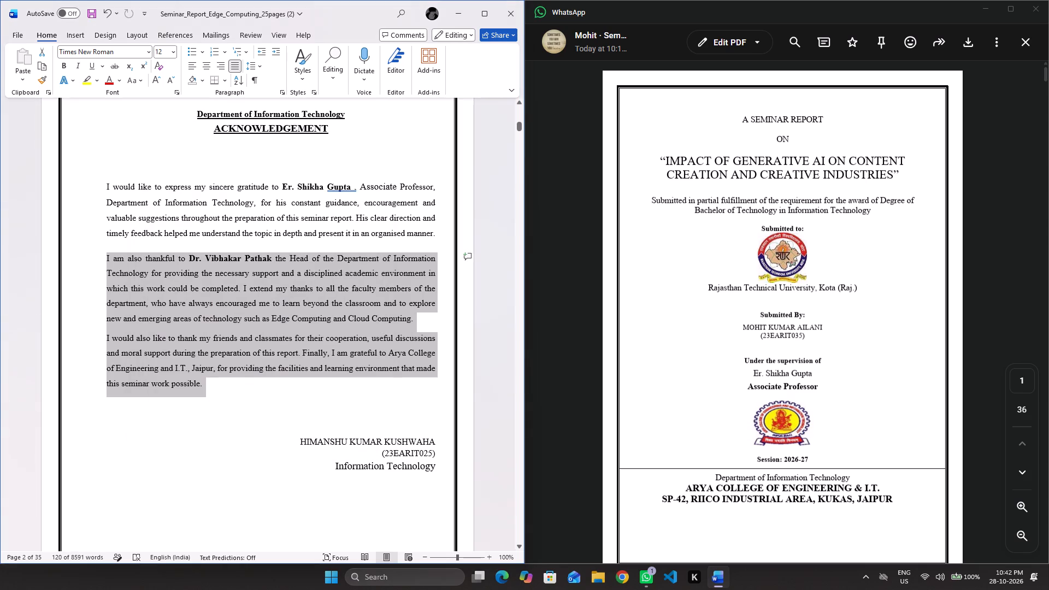
Check the indent and spacing settings of all three Acknowledgement body paragraphs together.
drag(102, 184, 266, 257)
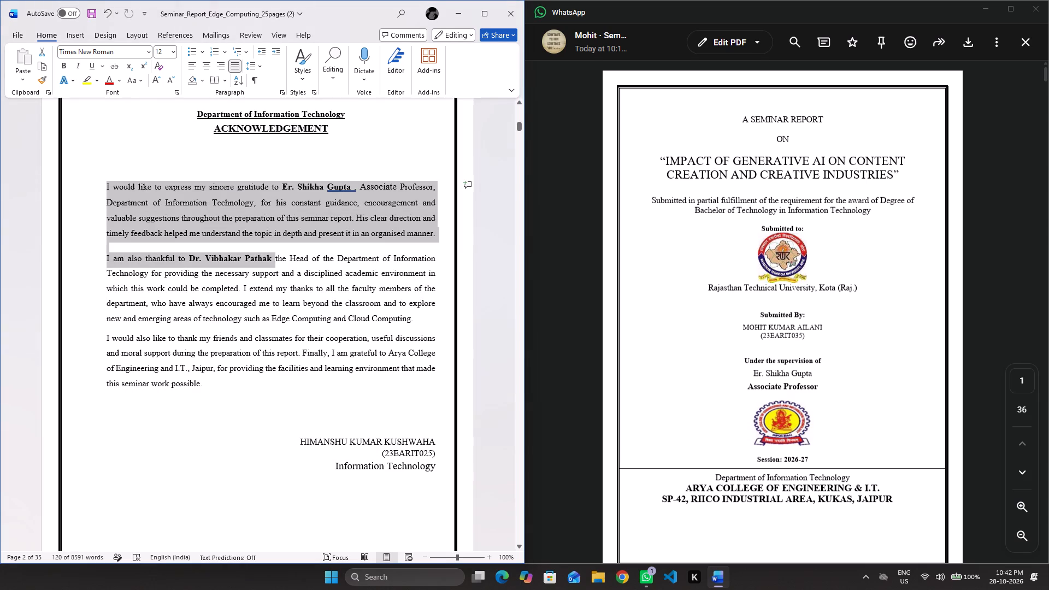
drag(266, 257, 269, 392)
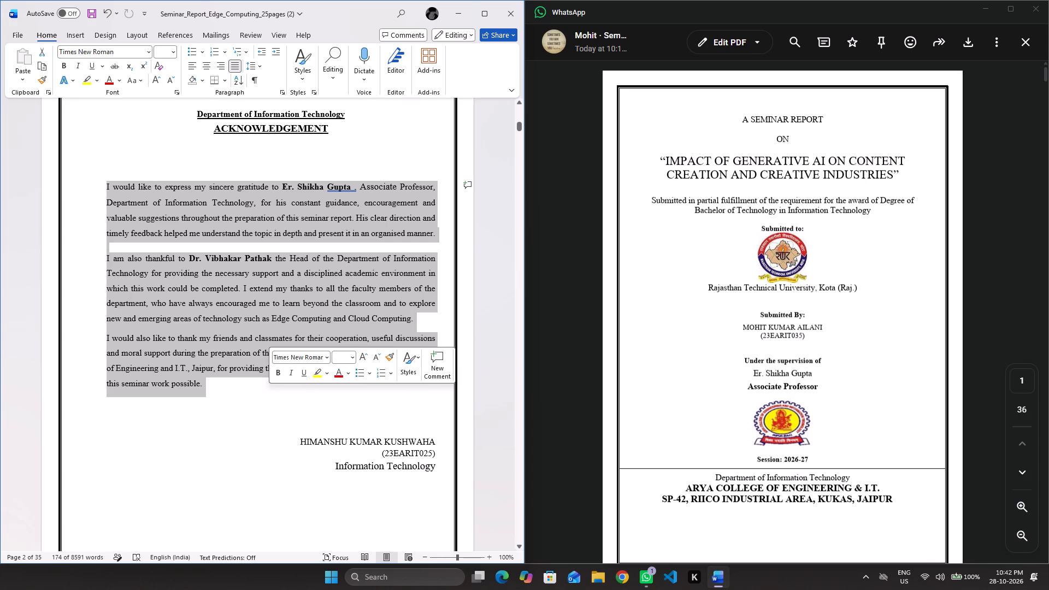
click(278, 92)
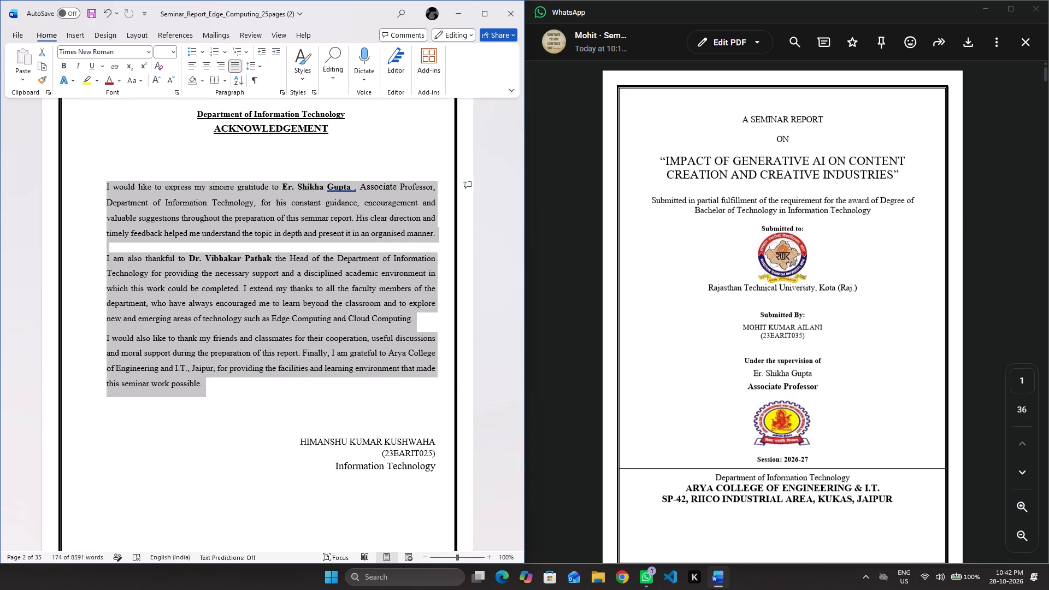
click(279, 92)
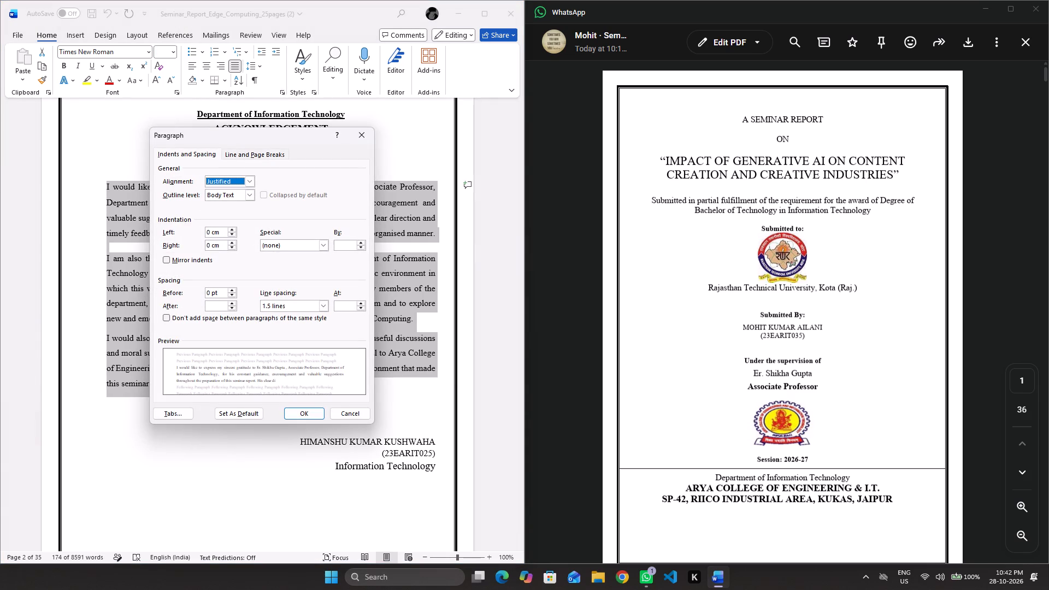
click(114, 243)
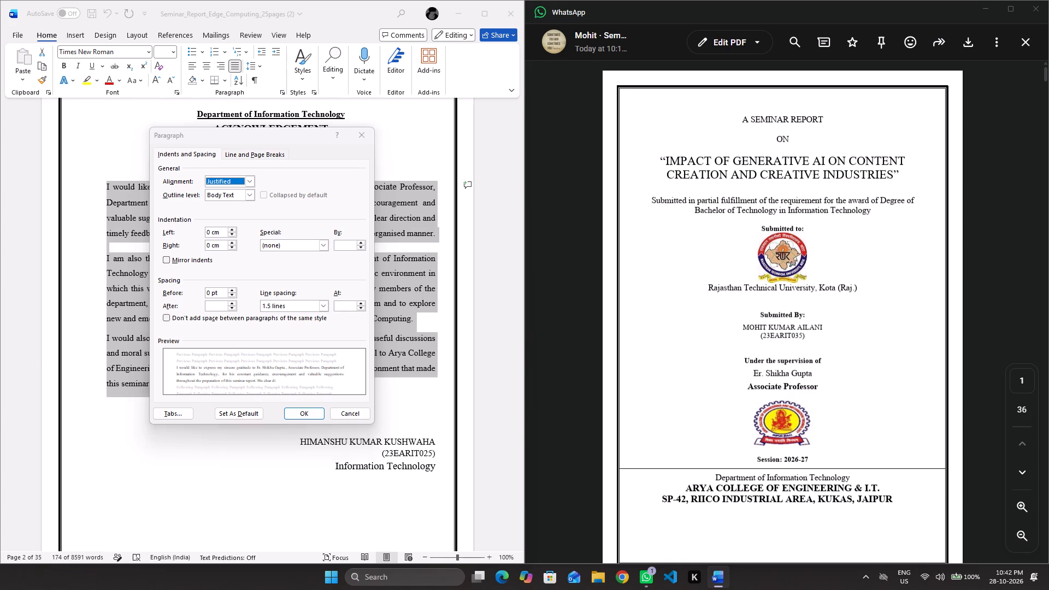
click(222, 411)
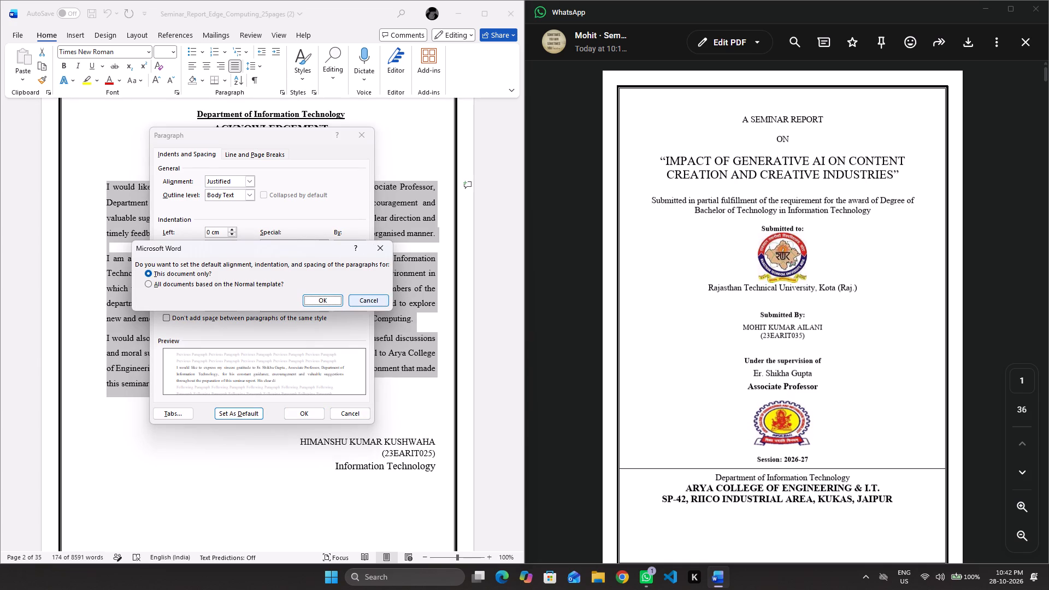
click(381, 249)
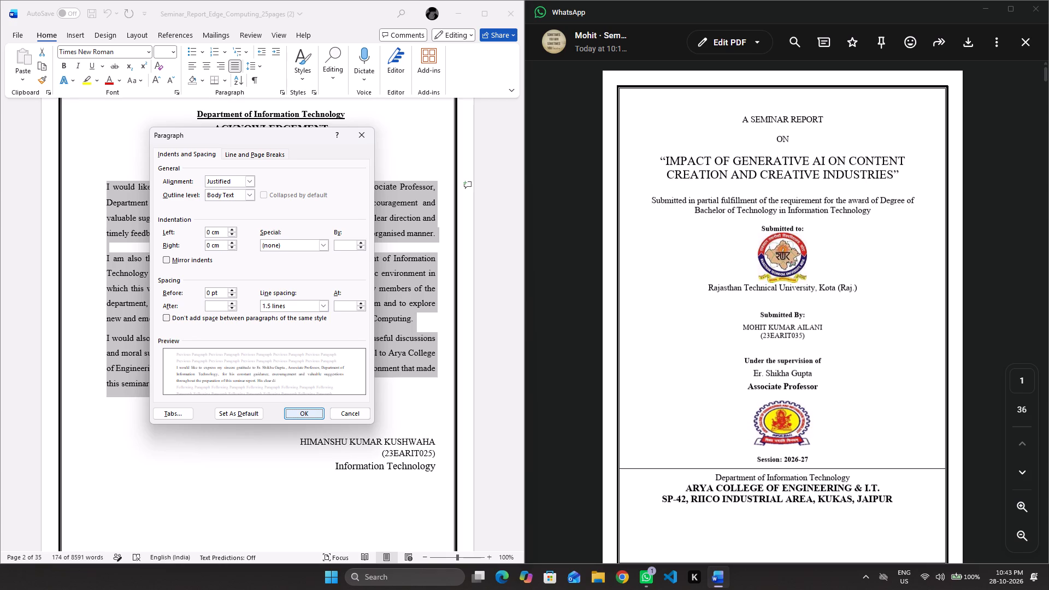
click(340, 413)
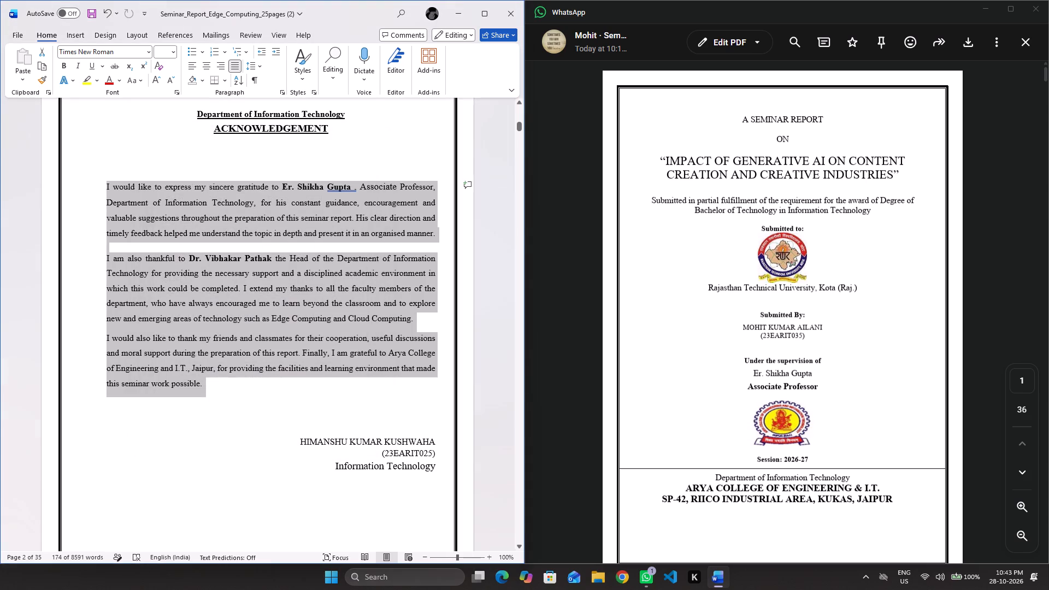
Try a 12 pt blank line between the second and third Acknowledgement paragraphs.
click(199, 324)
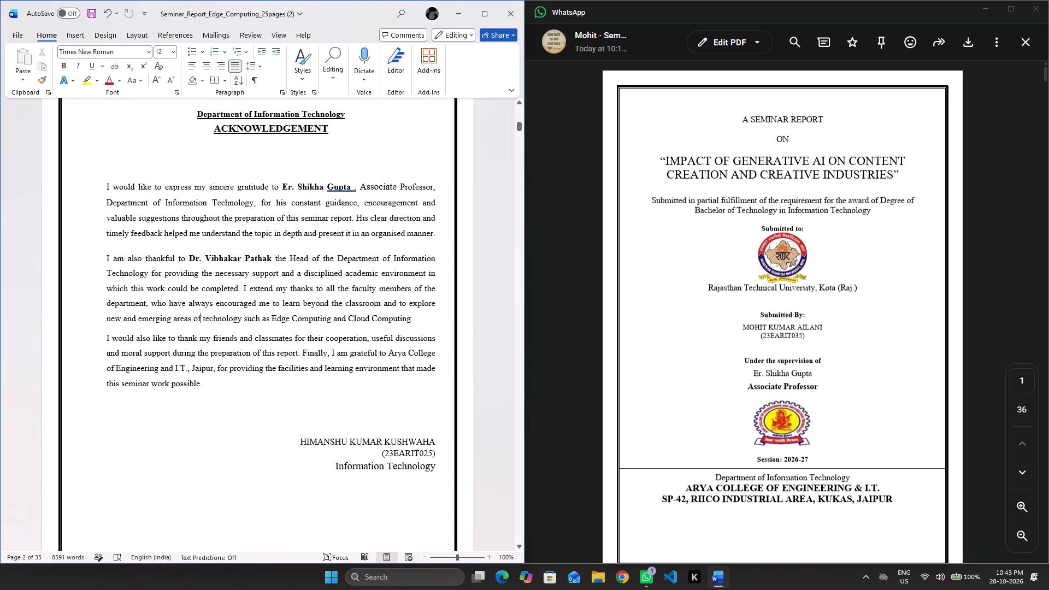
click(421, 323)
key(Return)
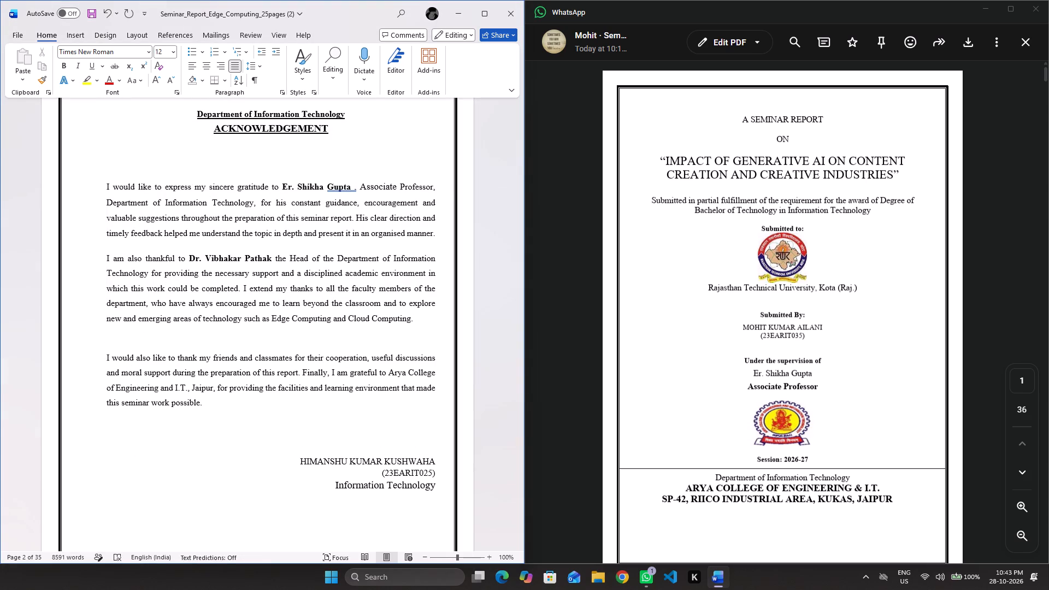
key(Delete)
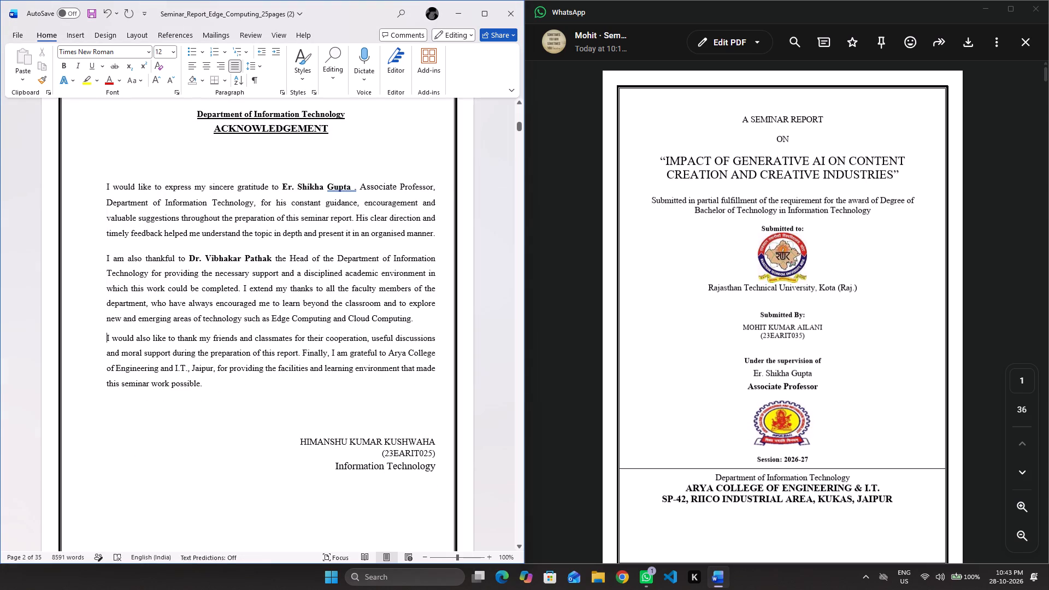
Examine the blank-line spacing on the Acknowledgement page, between the first two paragraphs and below the heading.
click(302, 246)
scroll(221, 331, up, 1)
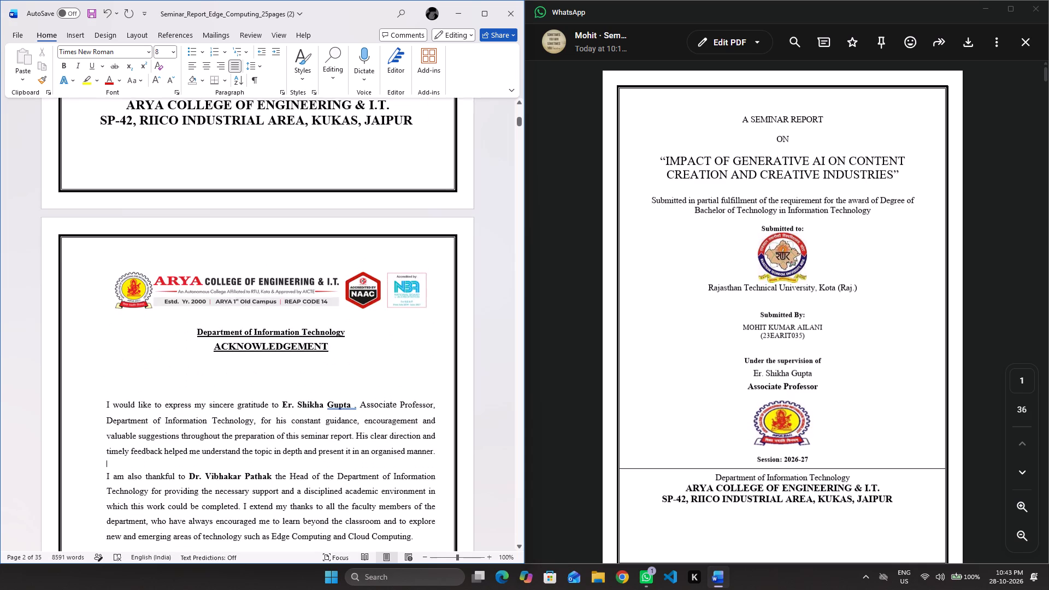
scroll(221, 331, down, 2)
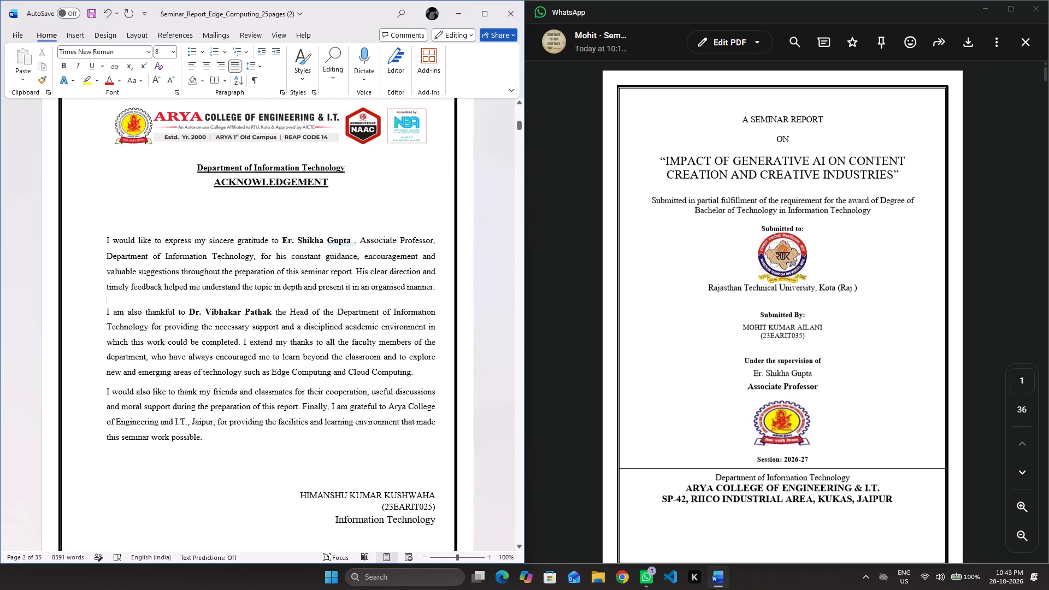
scroll(341, 352, up, 2)
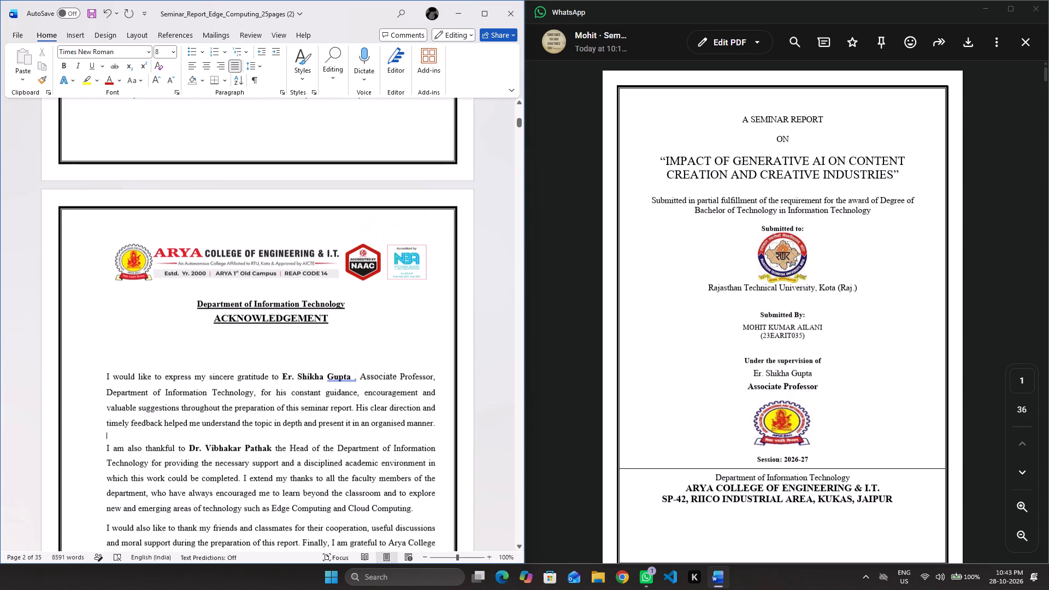
click(290, 343)
scroll(290, 343, up, 1)
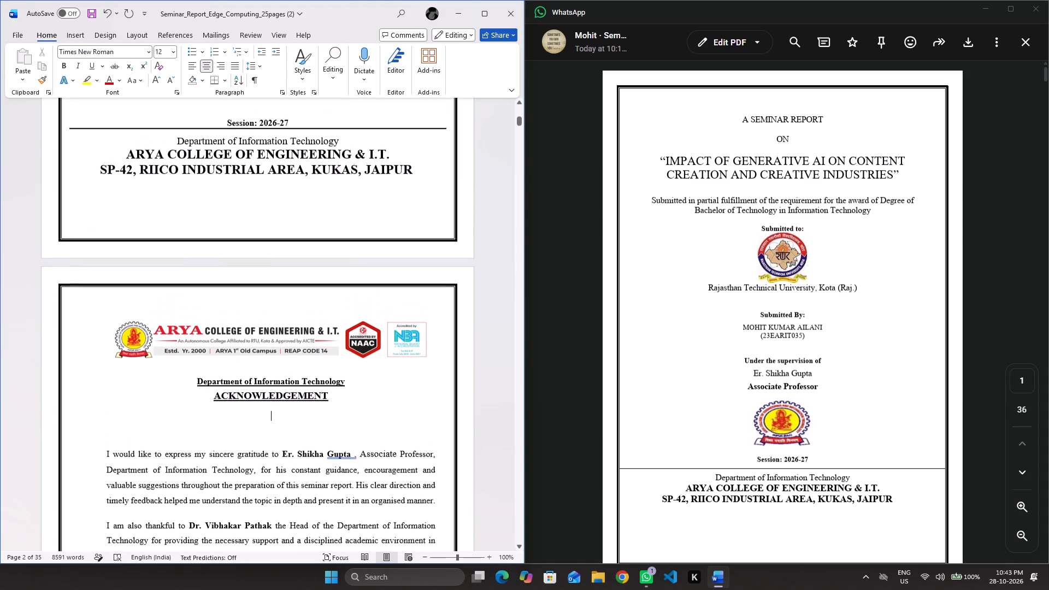
Insert a blank line of font size 8 between the Department of Information Technology line and the ACKNOWLEDGEMENT heading.
scroll(290, 343, up, 1)
click(358, 384)
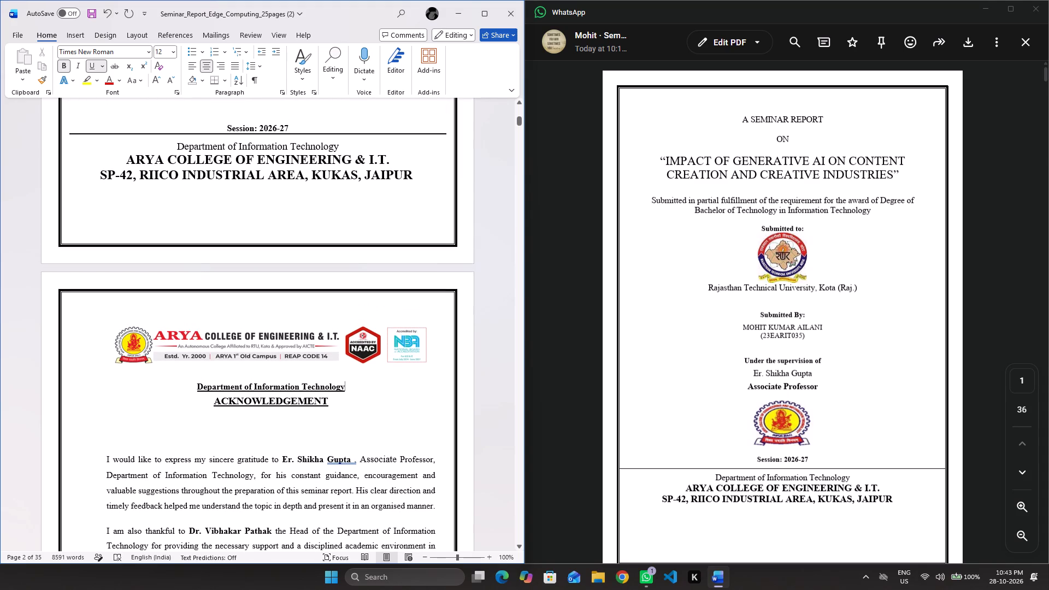
key(Return)
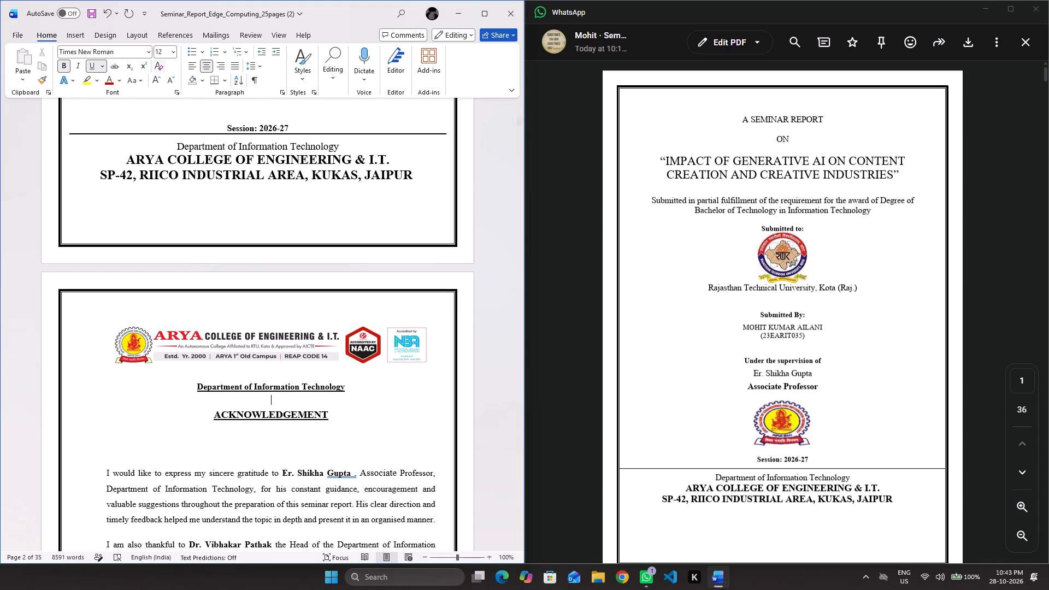
click(168, 52)
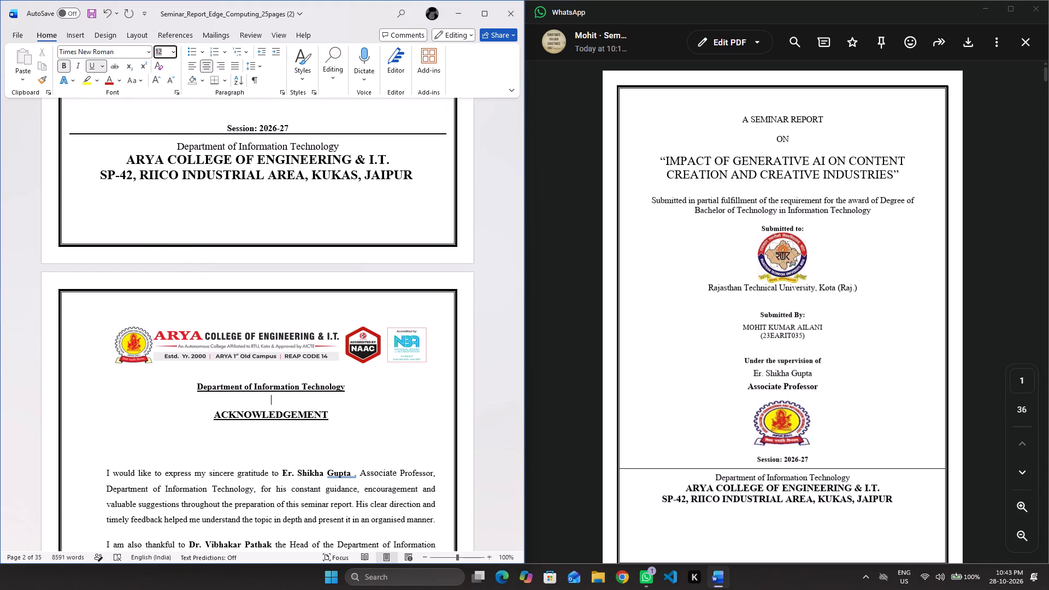
click(171, 52)
click(166, 65)
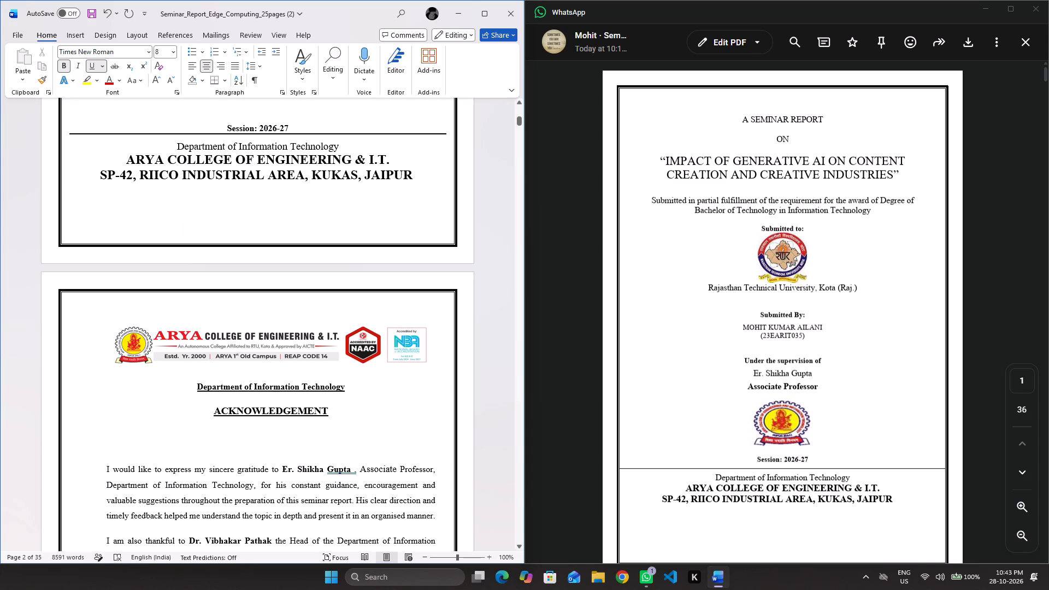
Set the blank line above the first Acknowledgement paragraph to font size 8, and replace it with a fresh left-aligned blank line.
click(239, 450)
click(171, 52)
click(168, 63)
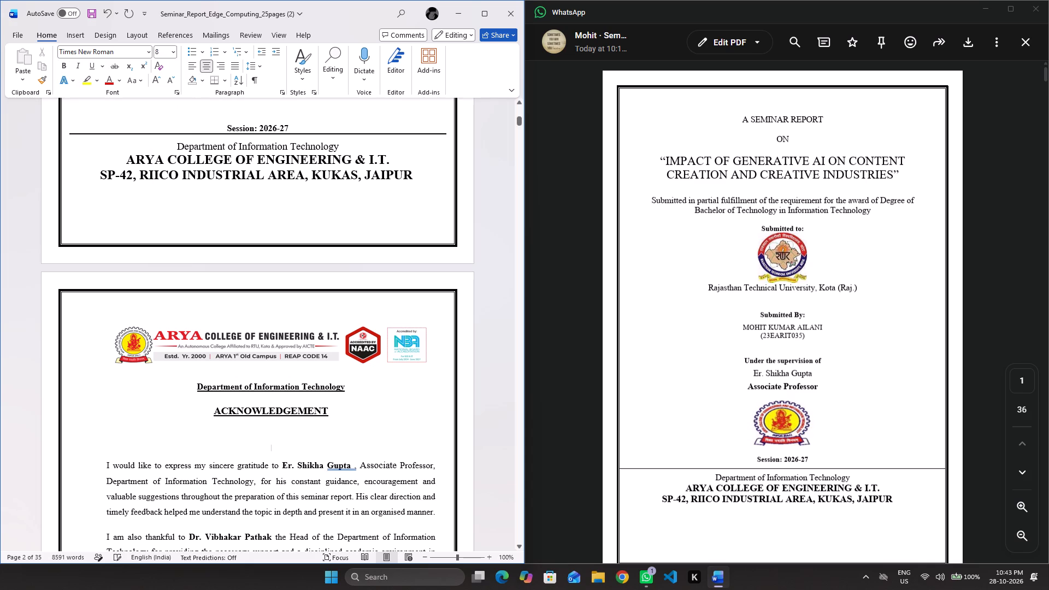
key(BackSpace)
key(BackSpace)
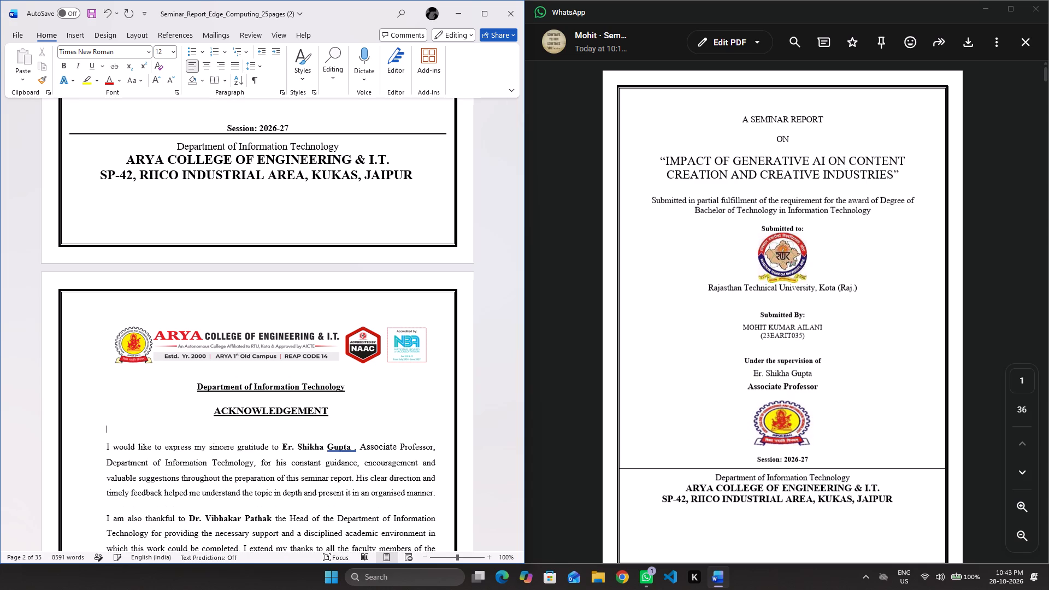
key(Return)
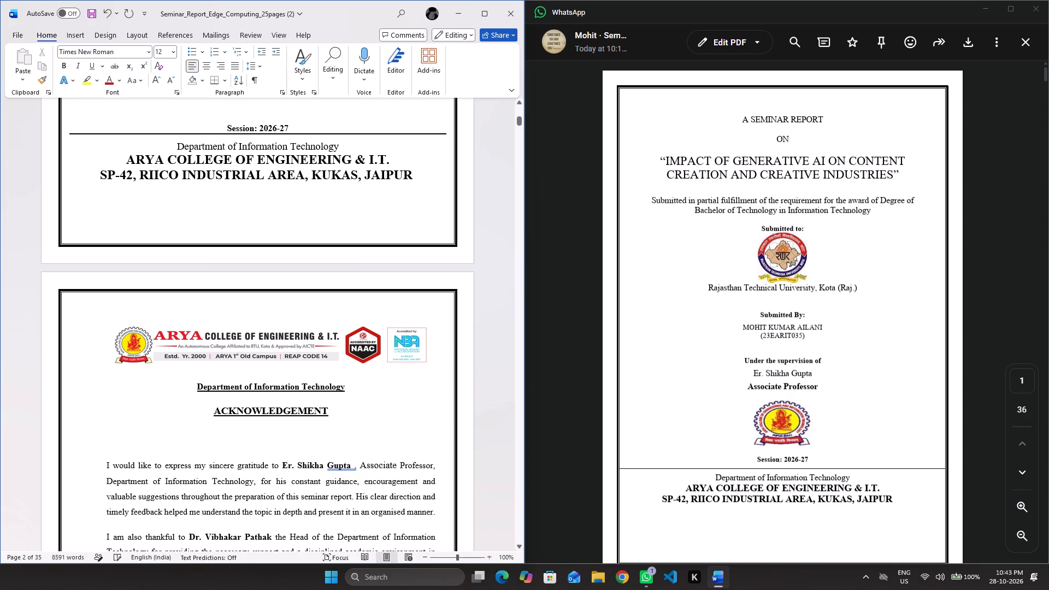
Retype the word Information in the Acknowledgement's signature block as INFORMATION, matching the sample report.
scroll(368, 362, down, 3)
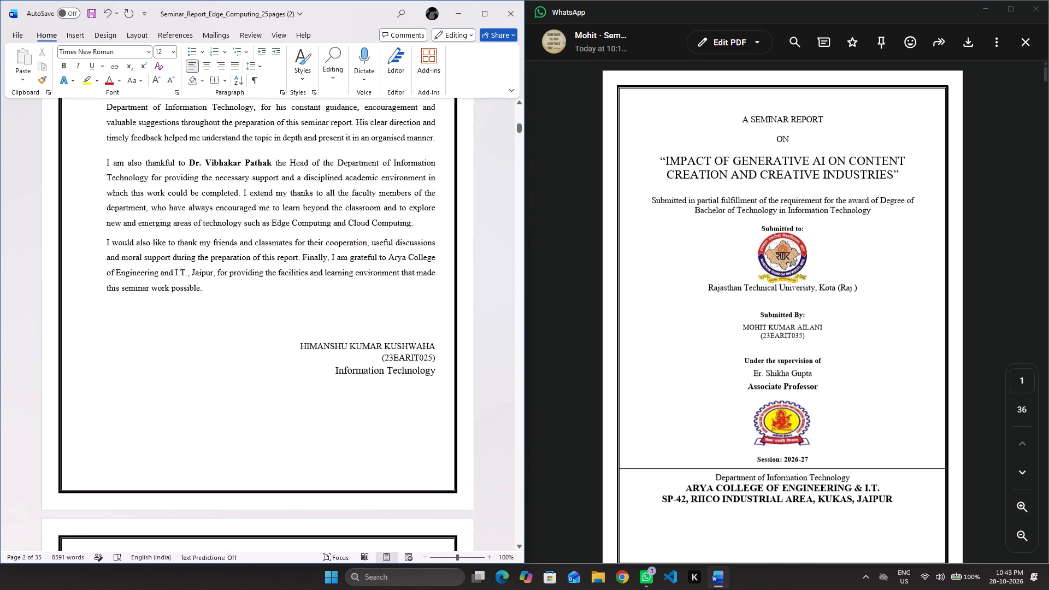
scroll(368, 362, down, 1)
scroll(785, 376, down, 1)
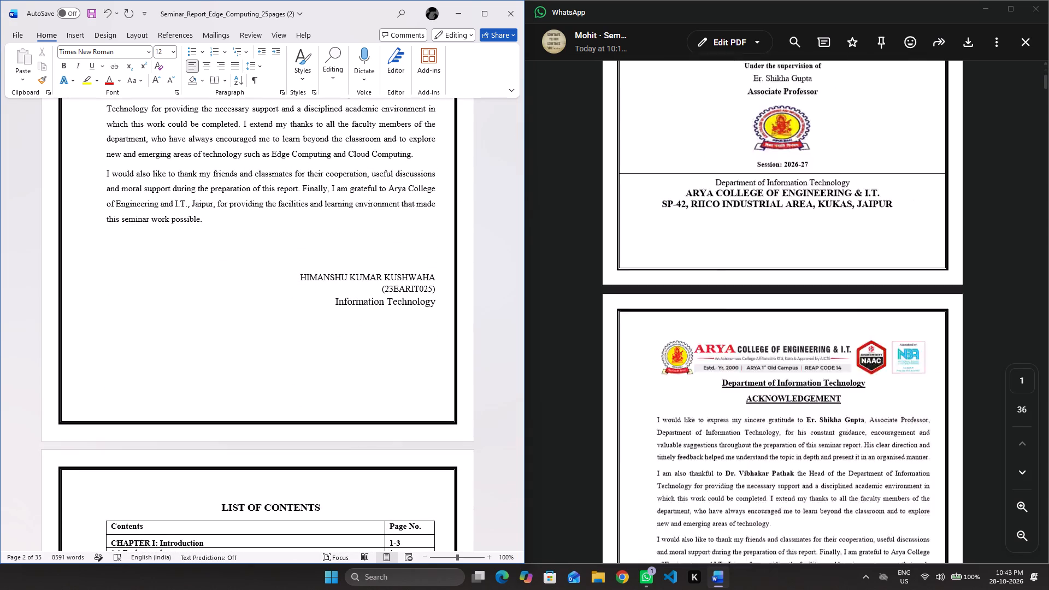
scroll(785, 376, down, 1)
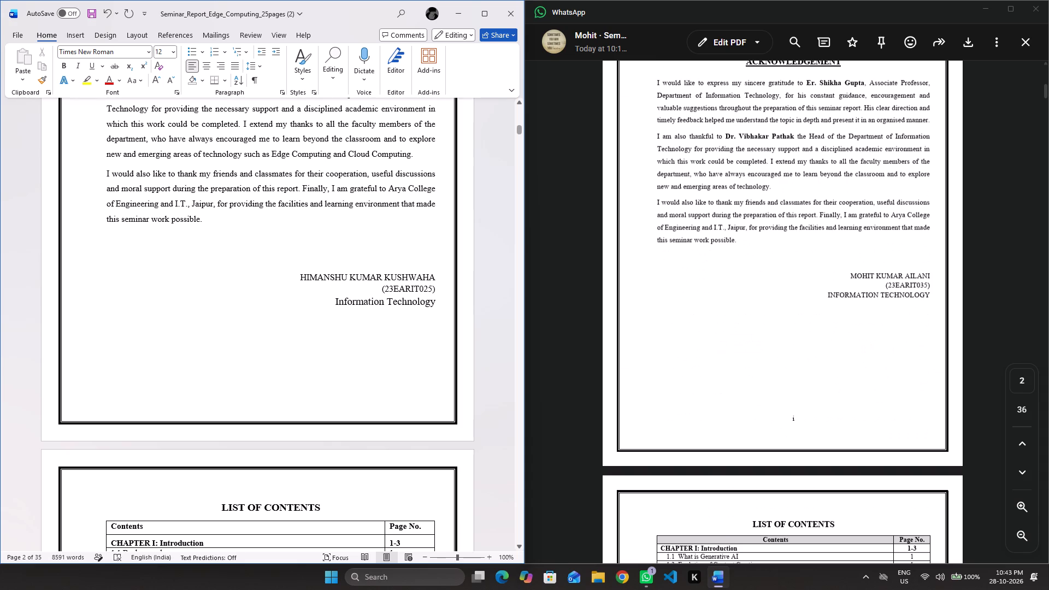
click(385, 302)
key(BackSpace)
key(BackSpace)
key(BackSpace)
key(BackSpace)
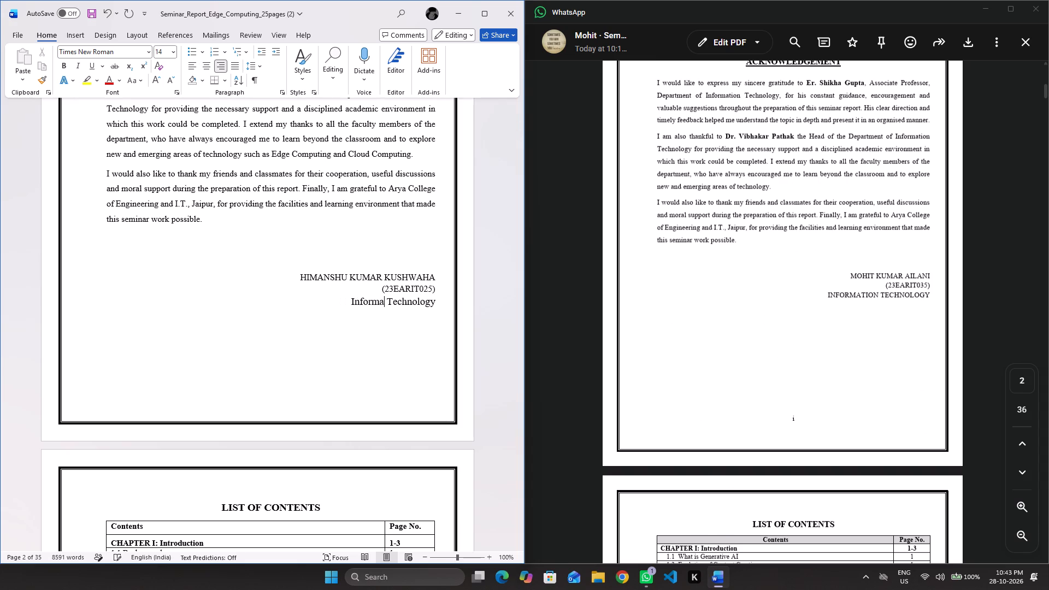
key(BackSpace)
key(BackSpace)
key(BackSpace)
key(BackSpace)
key(BackSpace)
key(equal)
key(BackSpace)
key(BackSpace)
key(n)
text(FORMATION)
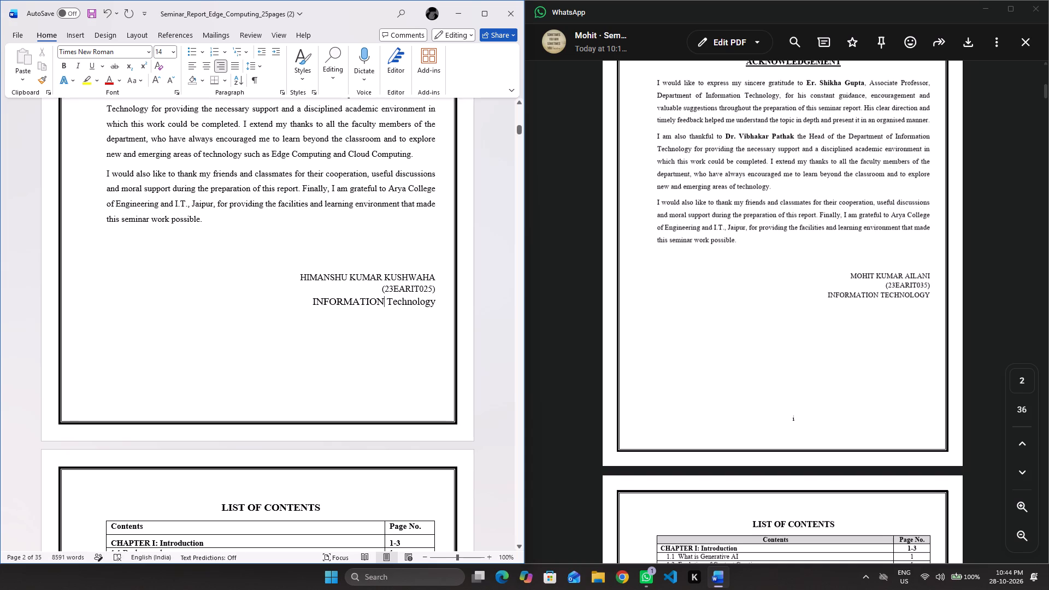
Retype the word Technology in the Acknowledgement's signature block as TECHNOLOGY.
click(437, 305)
key(BackSpace)
key(BackSpace)
key(BackSpace)
key(BackSpace)
key(BackSpace)
key(BackSpace)
key(BackSpace)
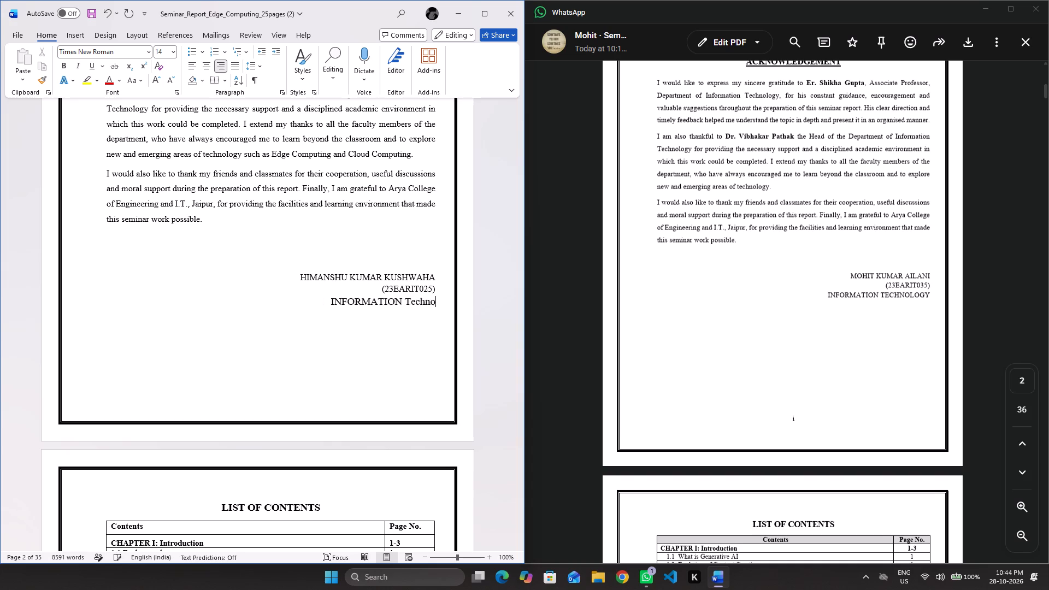
key(BackSpace)
key(BackSpace)
key(e)
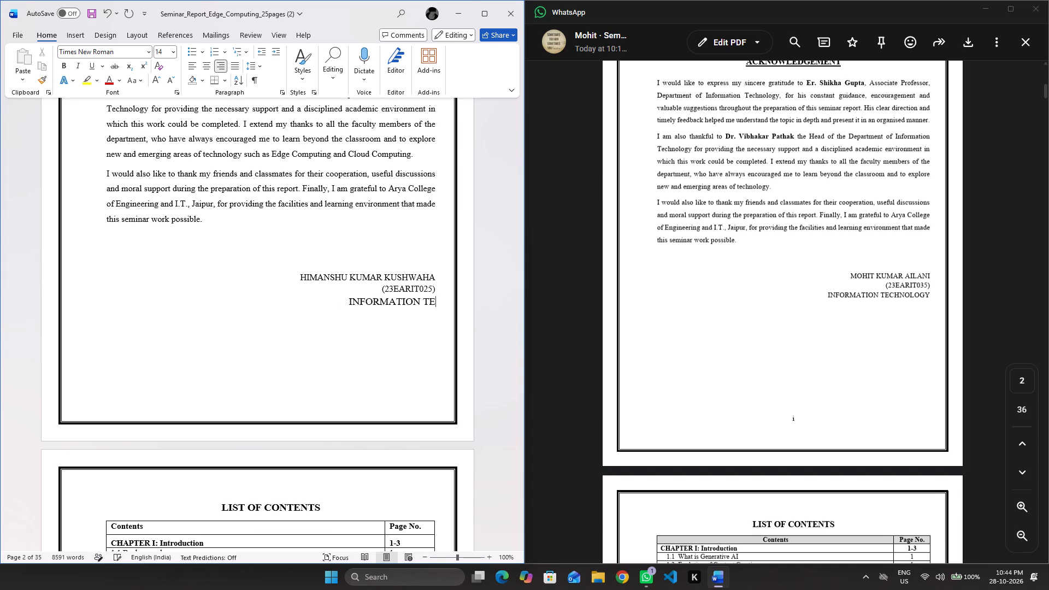
key(c)
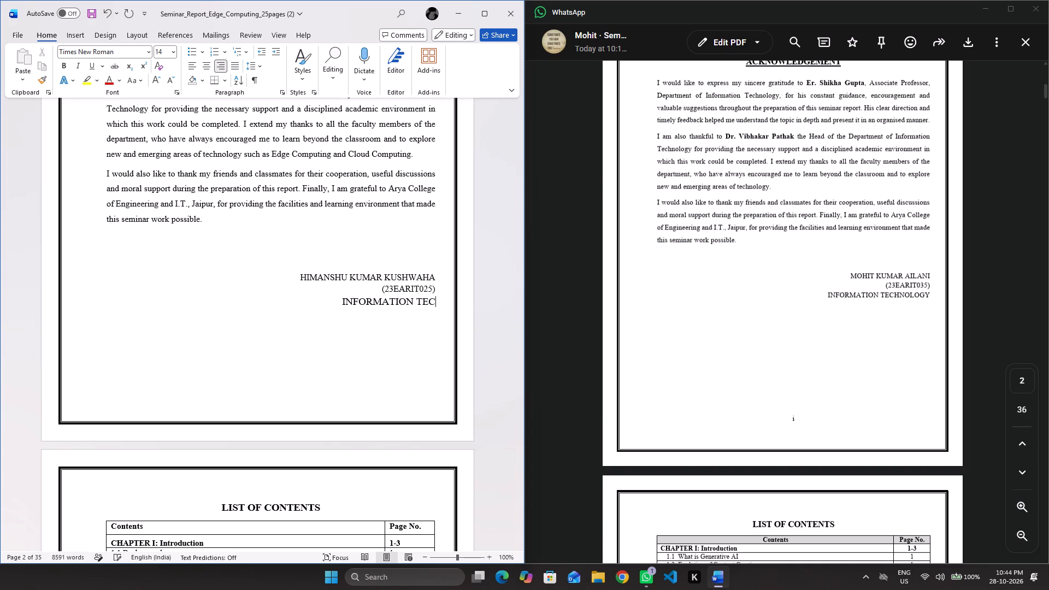
text(HO)
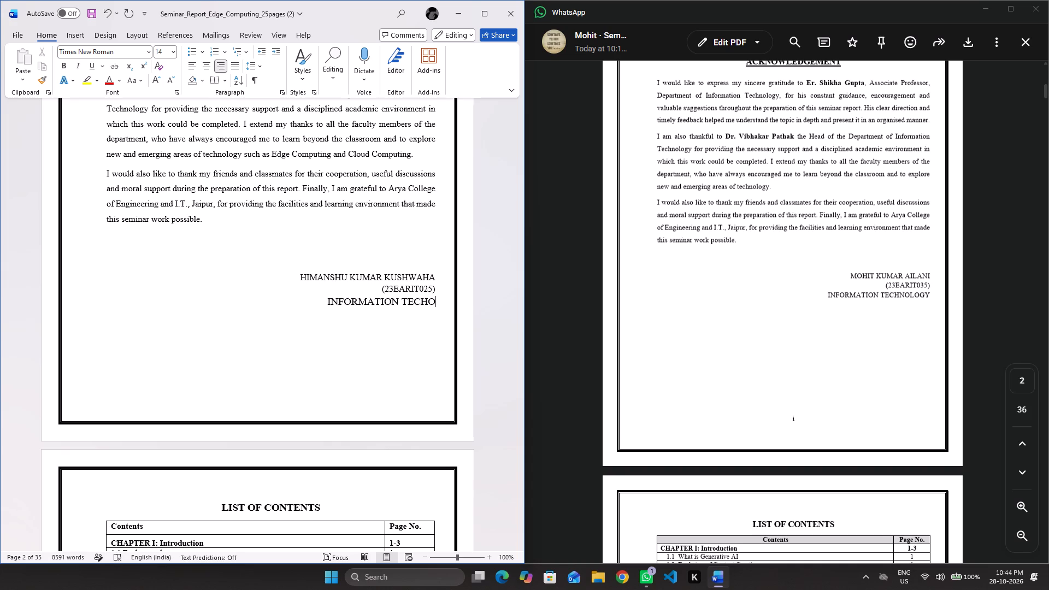
key(BackSpace)
text(NOLO)
text(GY)
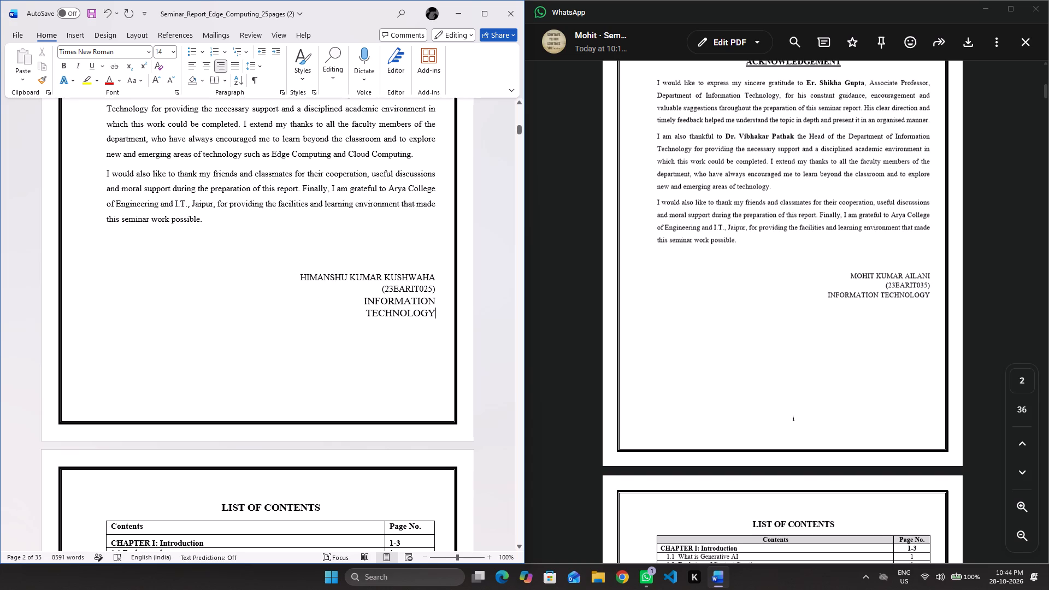
Remove the extra spaces before INFORMATION TECHNOLOGY in the signature block to bring it onto one line.
click(364, 300)
key(BackSpace)
key(BackSpace)
key(BackSpace)
key(BackSpace)
key(BackSpace)
key(BackSpace)
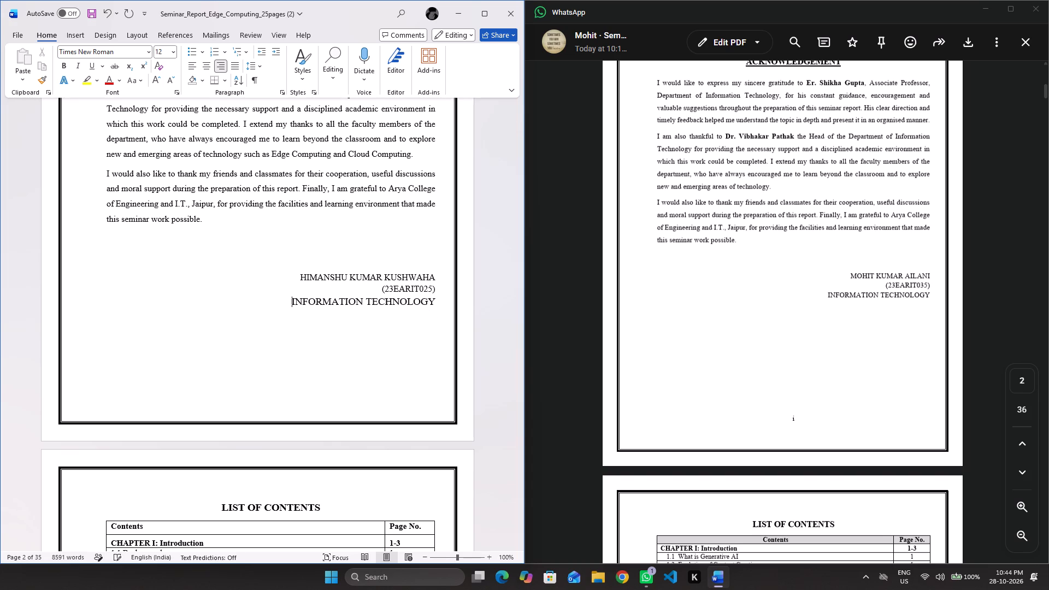
key(space)
key(BackSpace)
Set all three lines of the Acknowledgement's signature block to font size 12.
drag(288, 304, 438, 305)
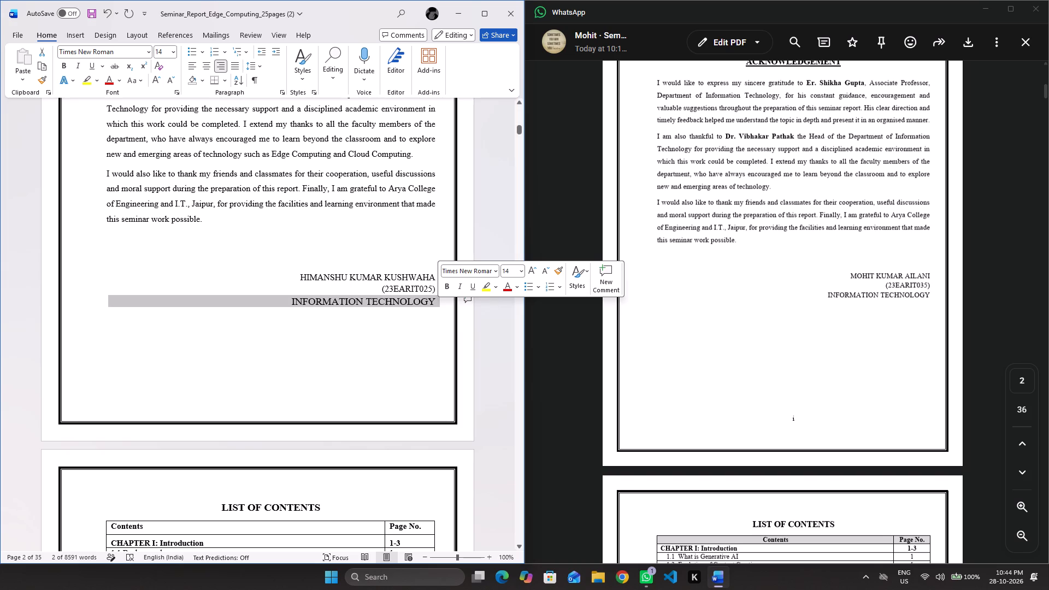
drag(300, 276, 441, 303)
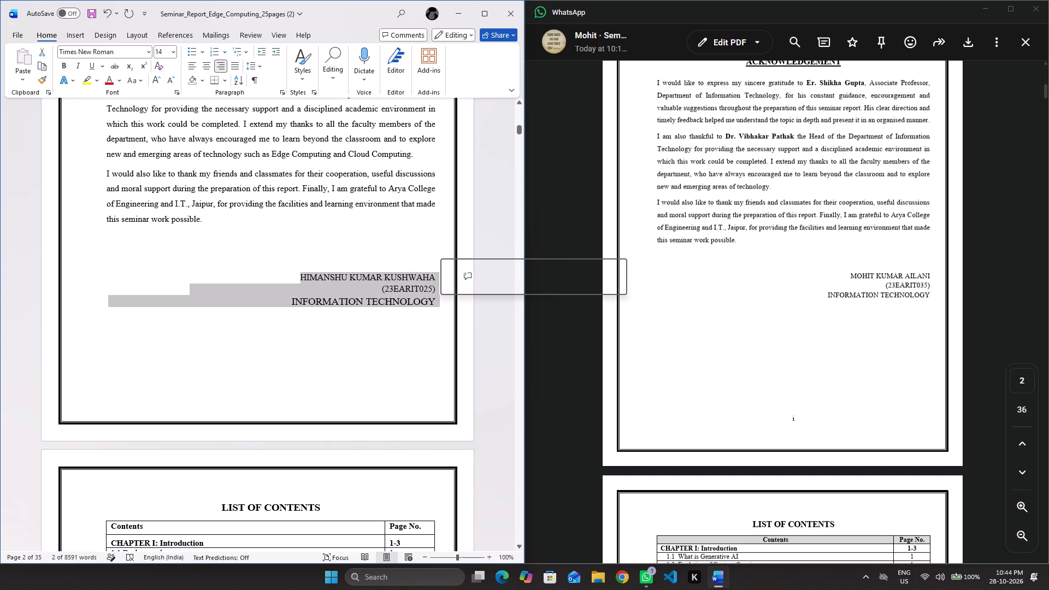
click(525, 272)
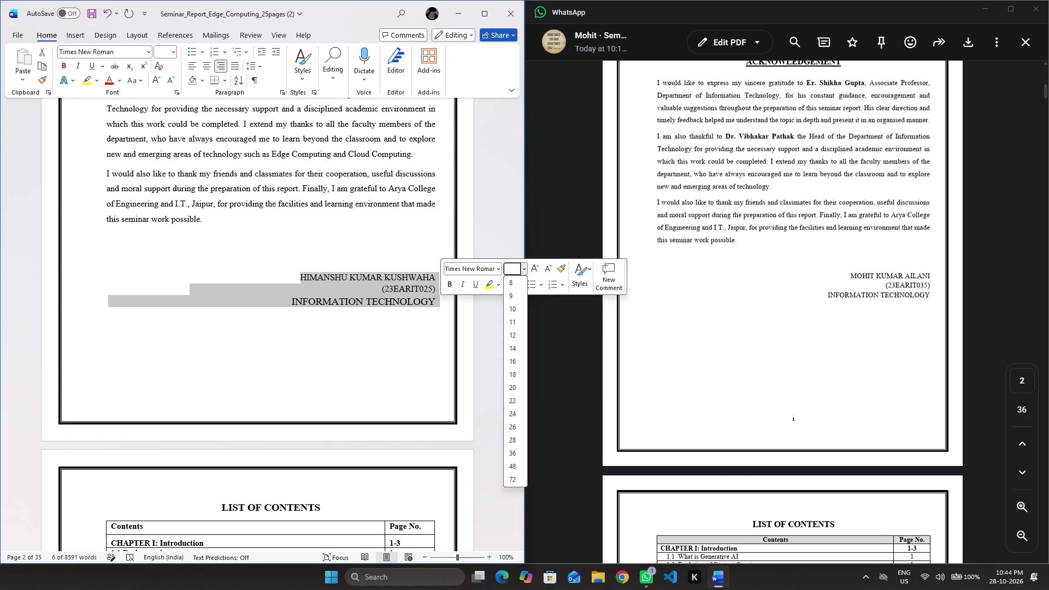
click(515, 333)
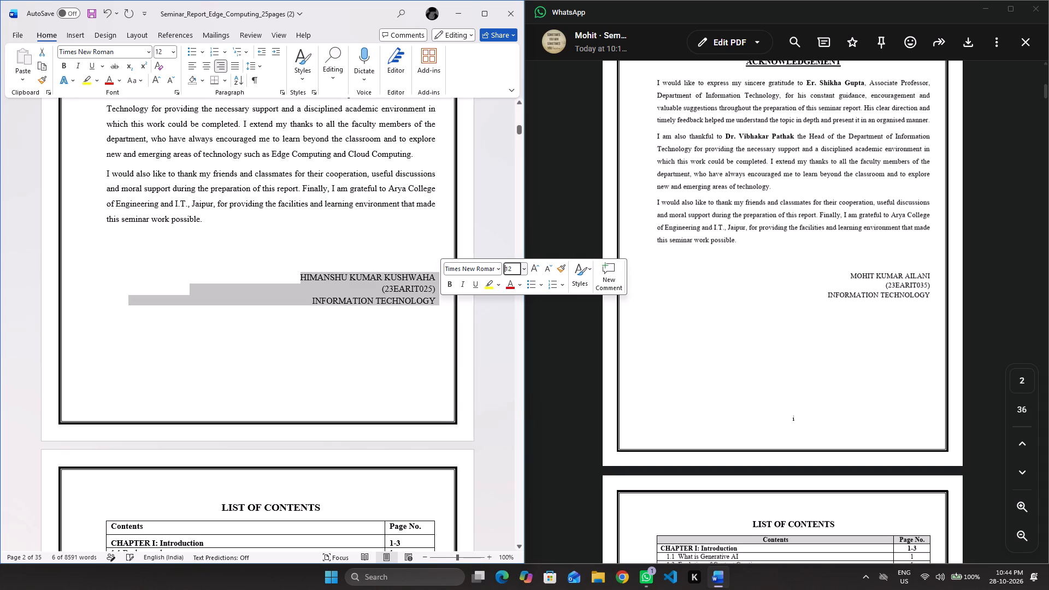
click(342, 308)
click(305, 319)
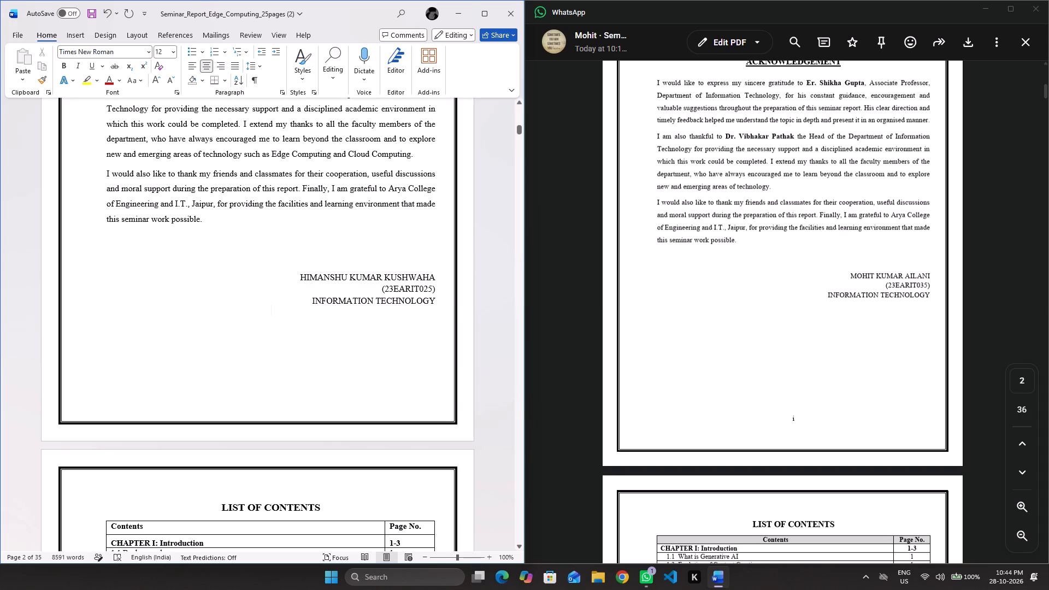
click(305, 319)
Remove the blank lines between the college logo and the Session: 2026-27 line on the cover page.
scroll(305, 319, up, 2)
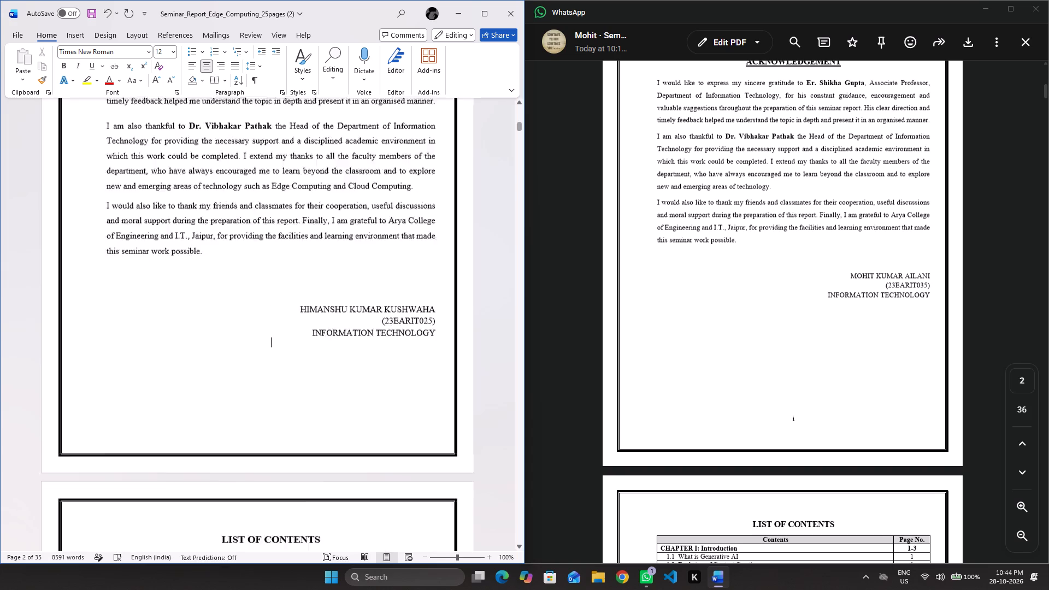
scroll(305, 319, up, 1)
scroll(305, 319, down, 1)
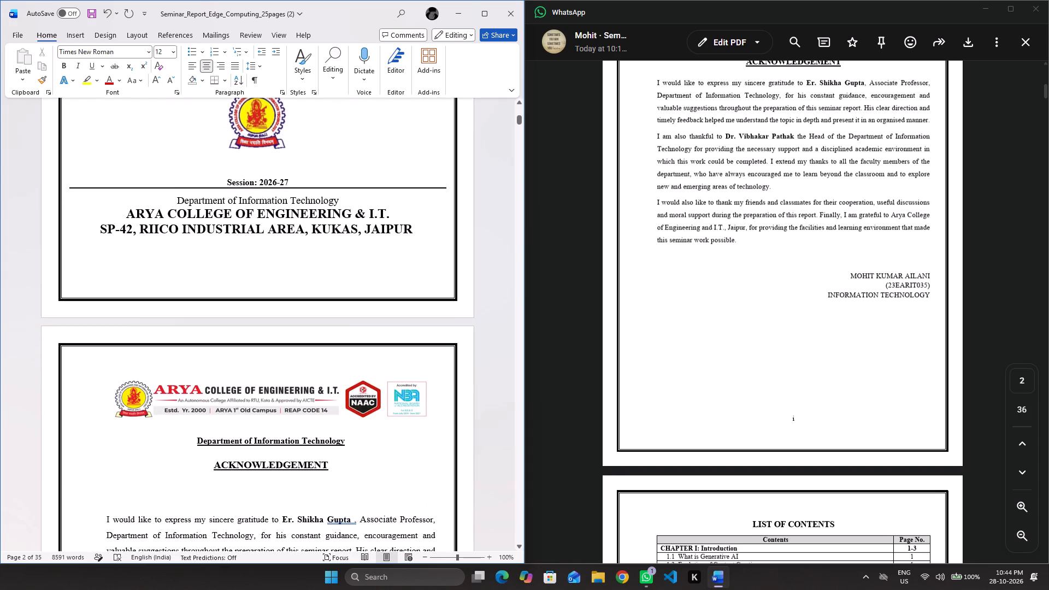
scroll(305, 319, up, 1)
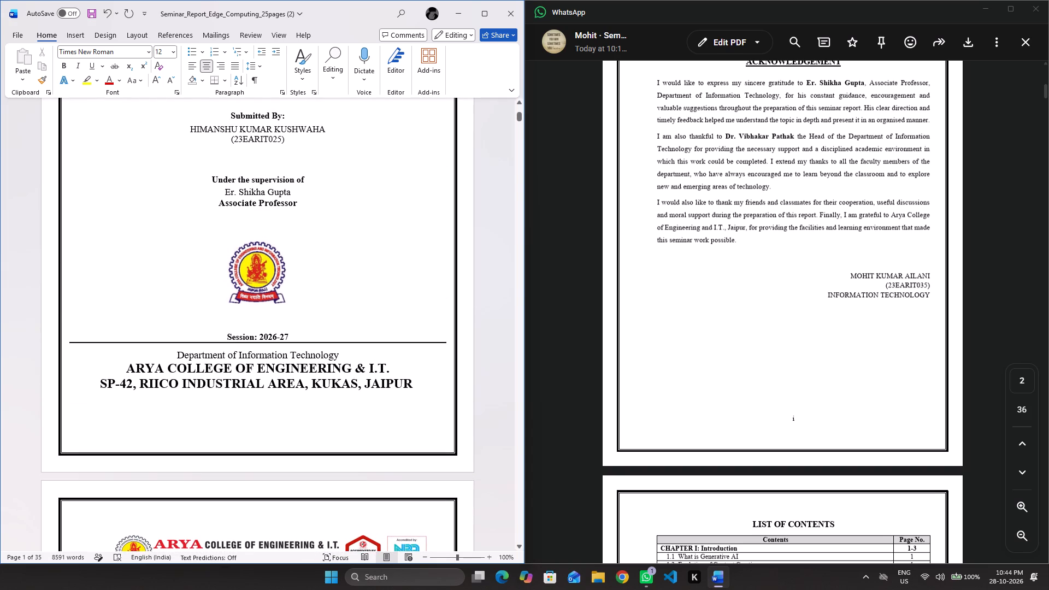
click(255, 317)
key(Delete)
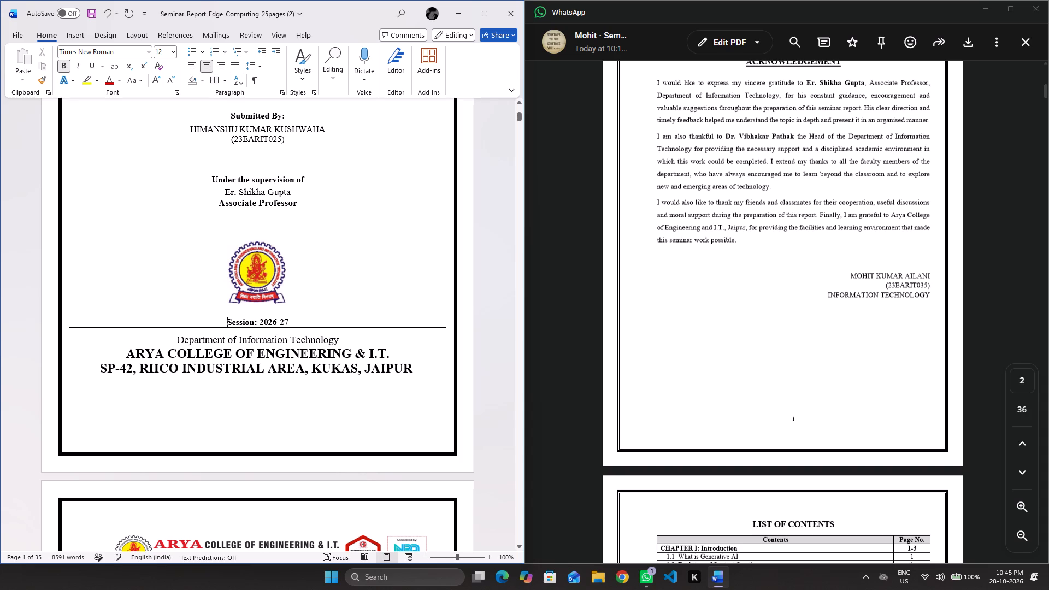
key(BackSpace)
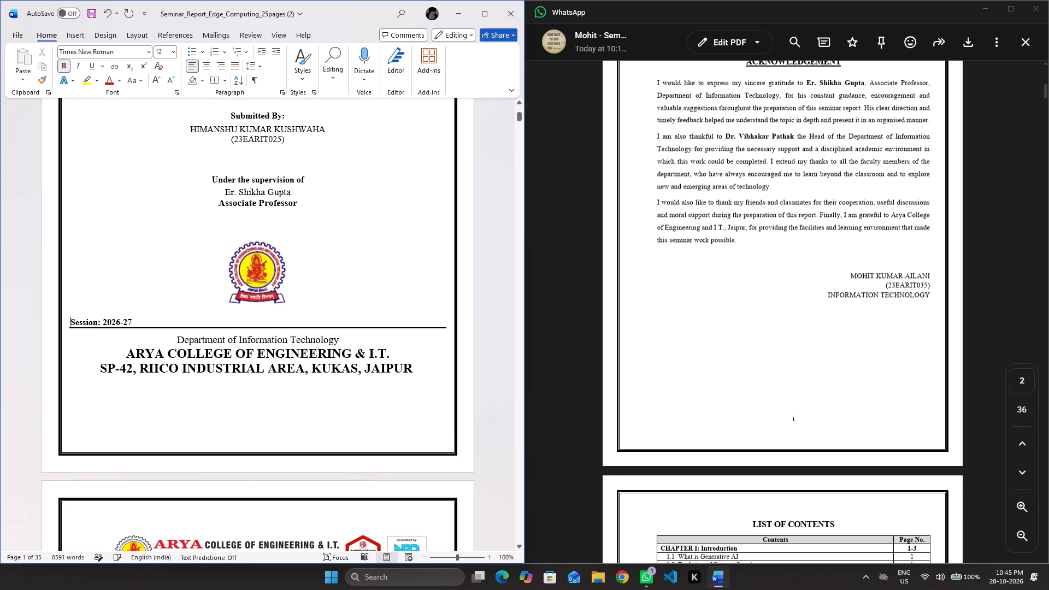
key(BackSpace)
Centre the Session: 2026-27 line beneath the cover page's college logo using leading spaces.
key(space)
key(space)
key(space)
key(space)
key(space)
key(space)
key(space)
key(space)
key(space)
key(space)
key(space)
key(space)
key(space)
key(space)
key(space)
key(space)
key(space)
key(space)
key(space)
key(space)
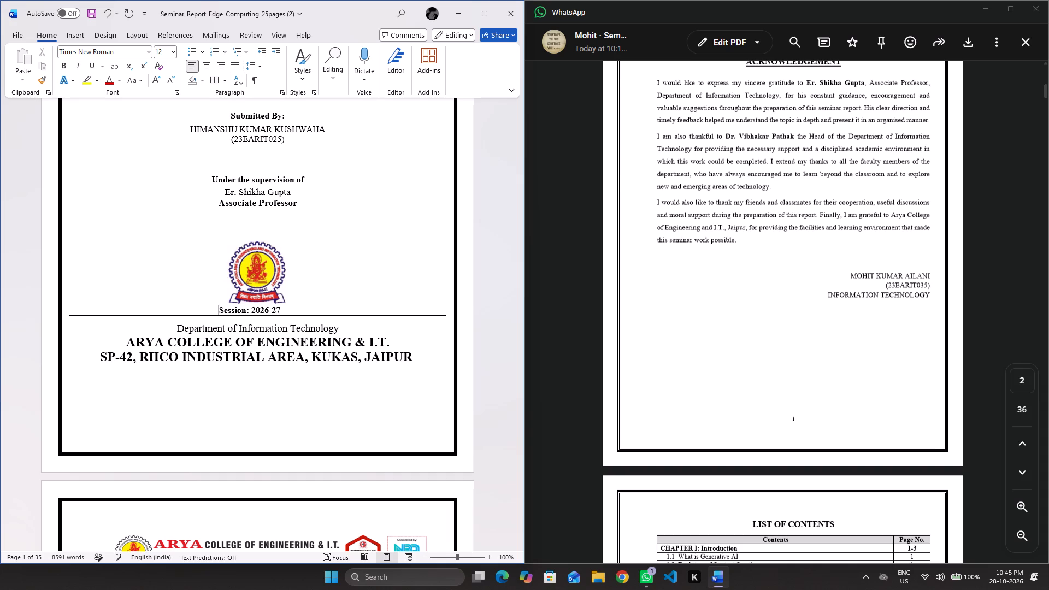
key(BackSpace)
key(BackSpace)
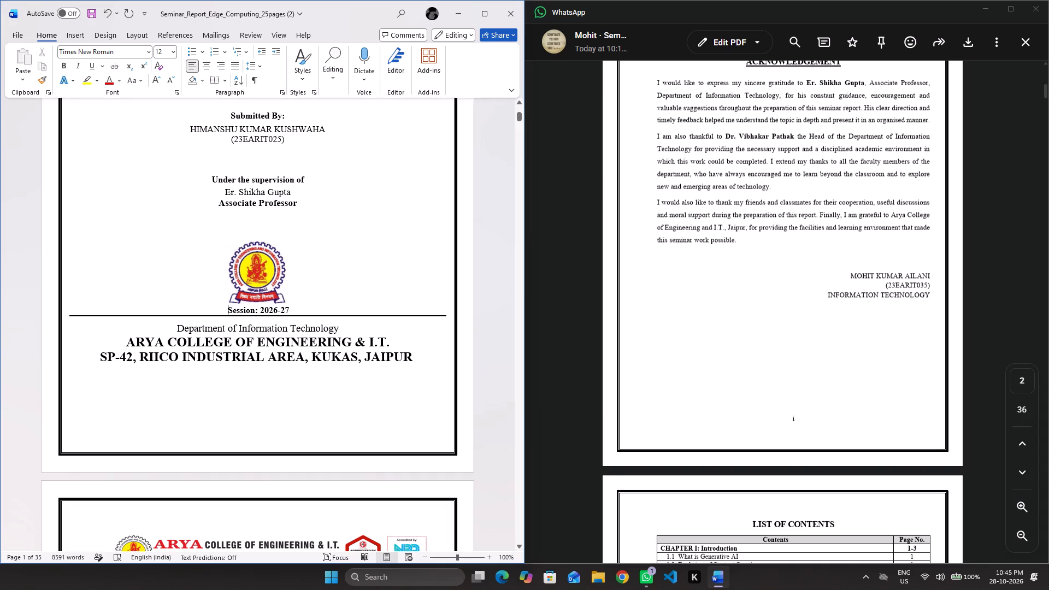
Insert a blank line of font size 8 between the college logo and the Session: 2026-27 line on the cover page.
click(306, 284)
key(Return)
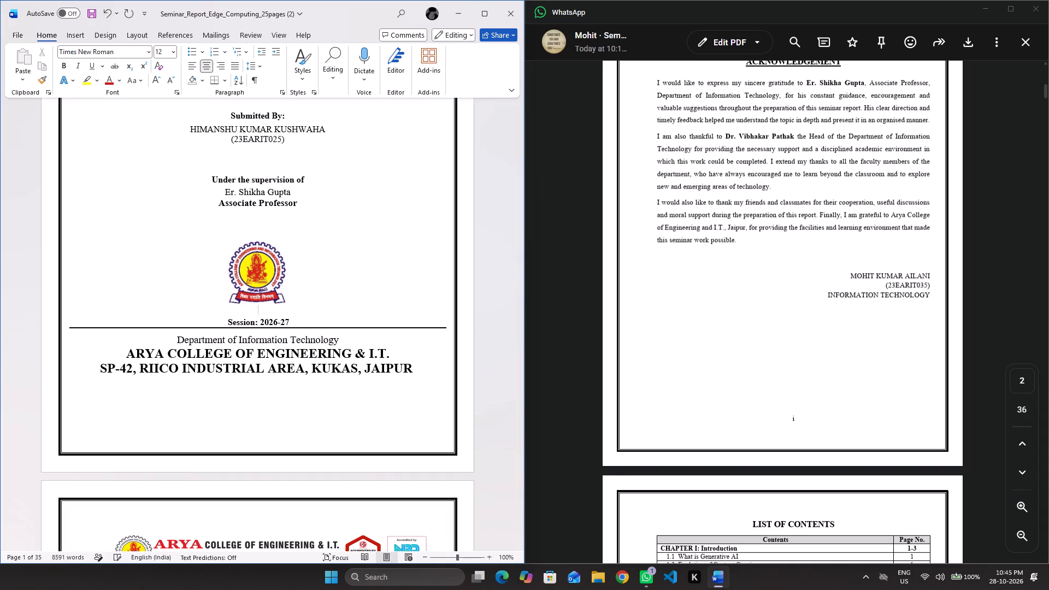
click(171, 49)
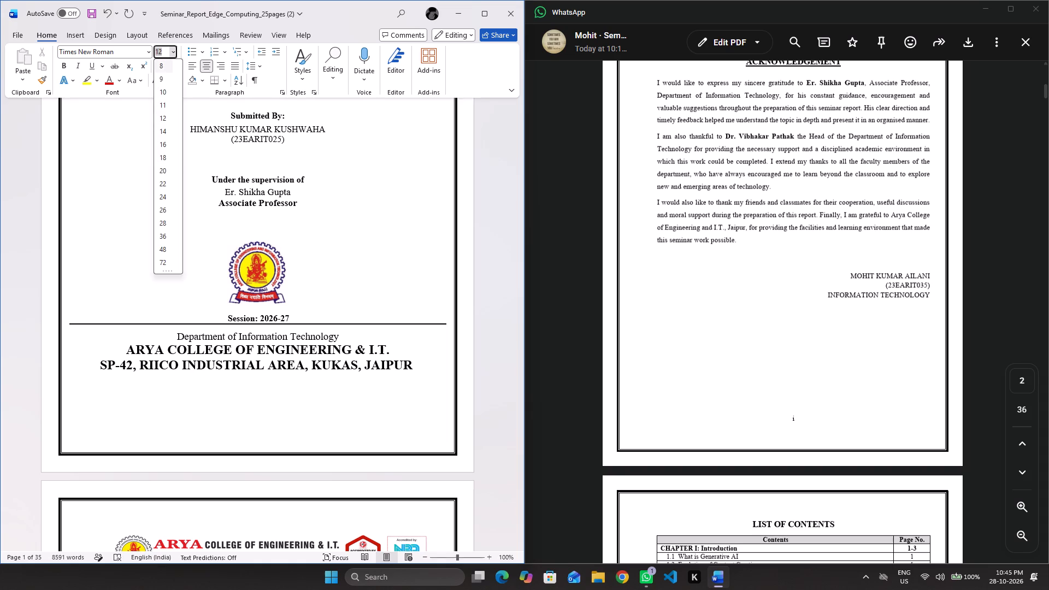
click(167, 65)
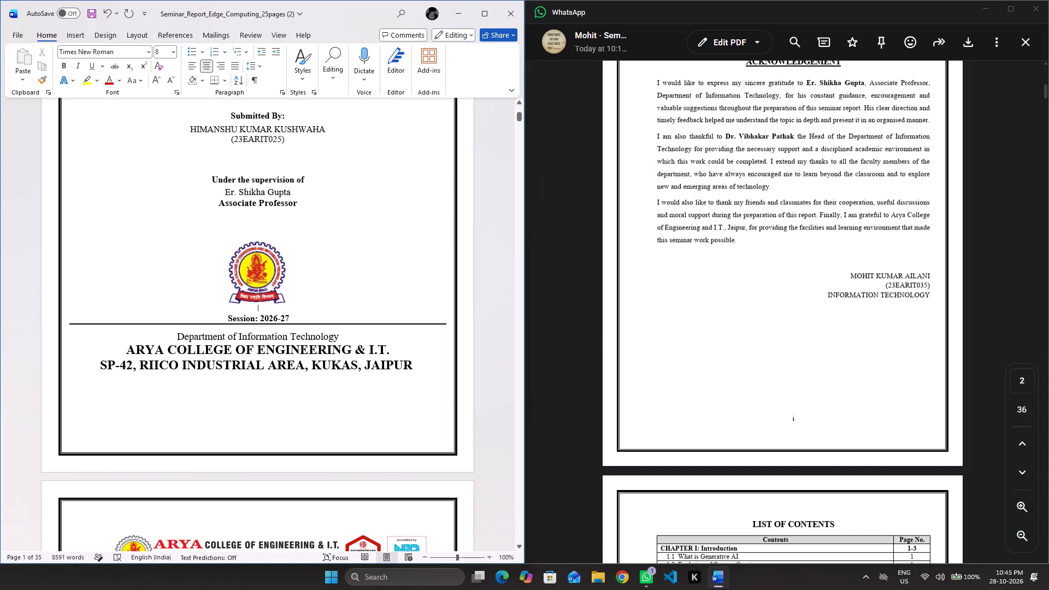
Insert a blank line between the Session: 2026-27 line and the horizontal rule on the cover page.
click(298, 318)
key(Return)
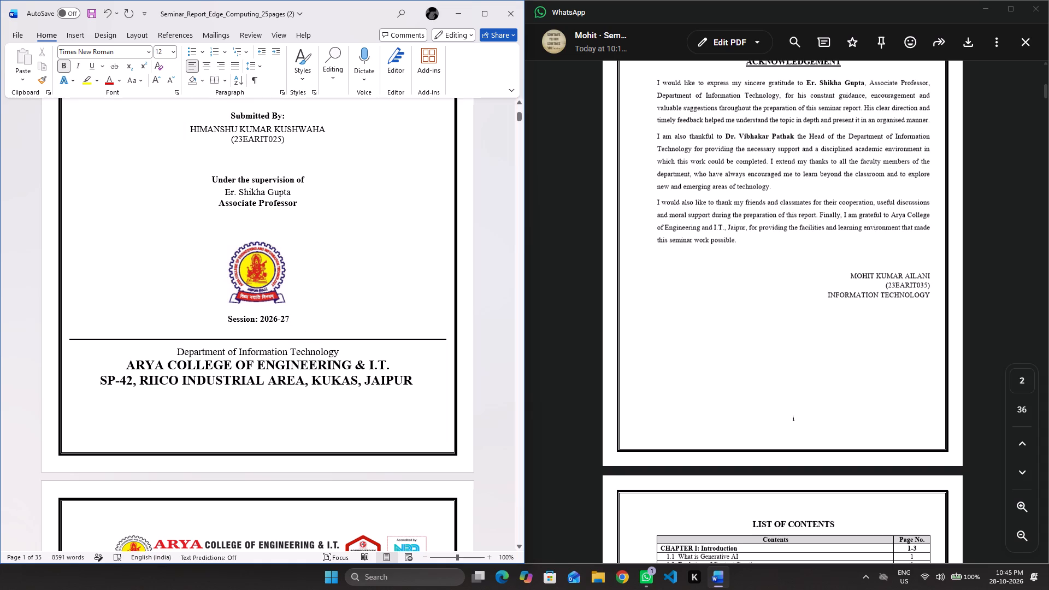
Check the cover page's spacing, and skim the report from the Acknowledgement through to its last page.
scroll(310, 335, up, 1)
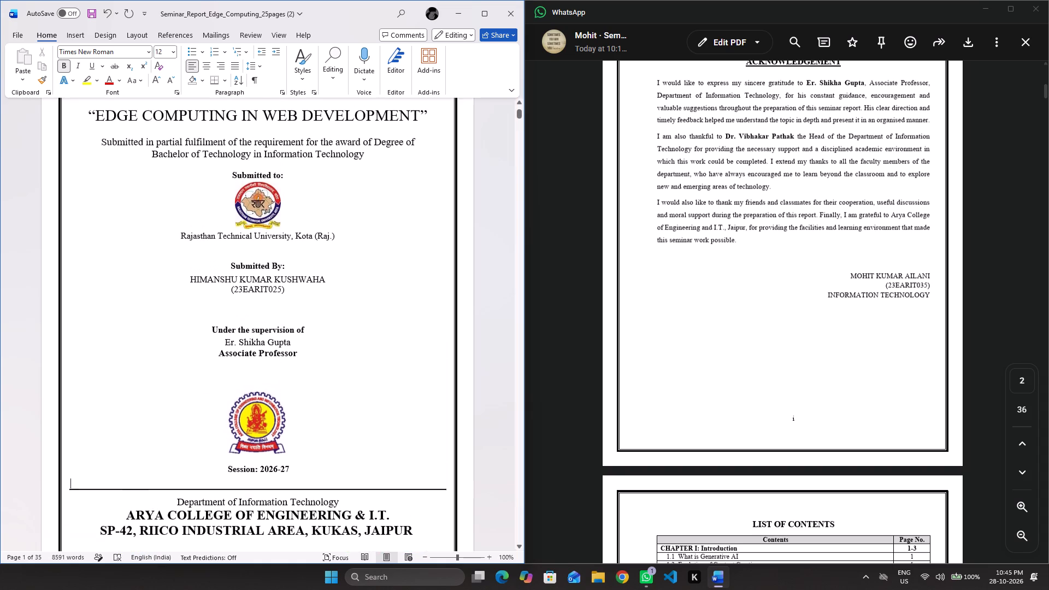
scroll(310, 335, down, 2)
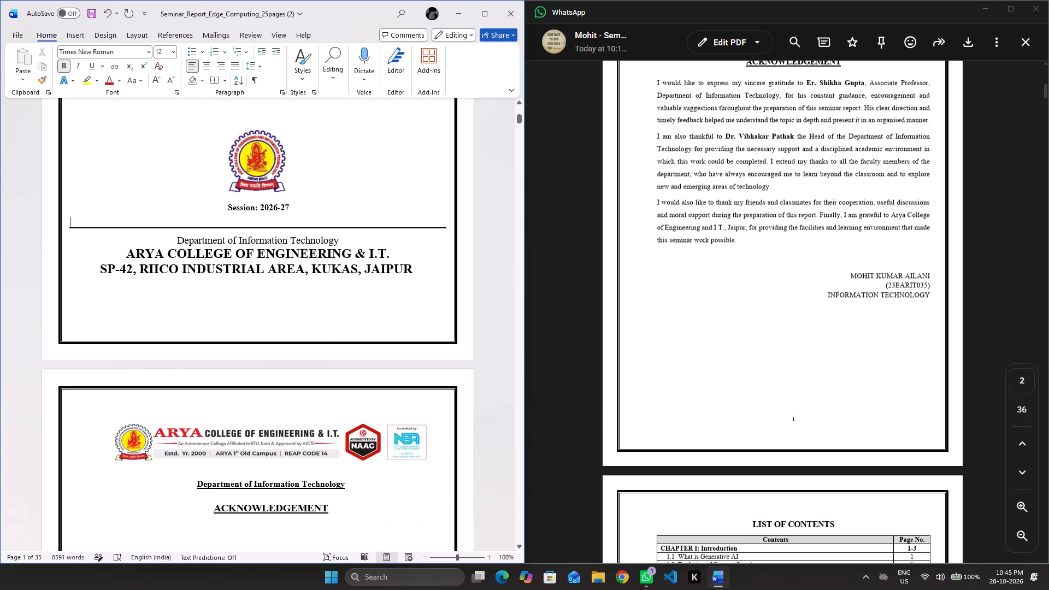
scroll(310, 335, down, 2)
scroll(310, 335, up, 1)
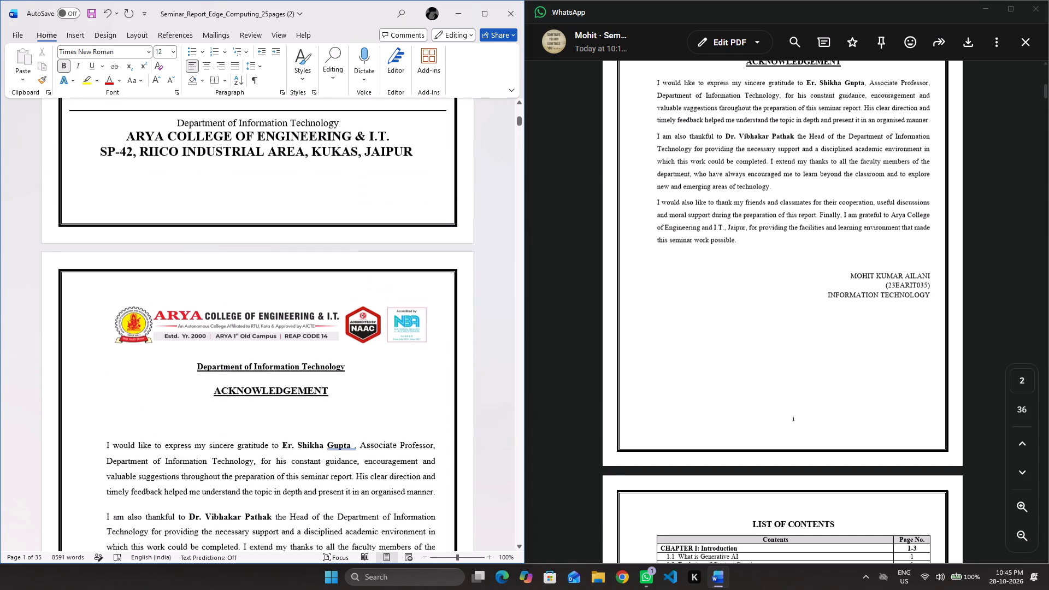
scroll(310, 335, up, 6)
scroll(310, 335, down, 3)
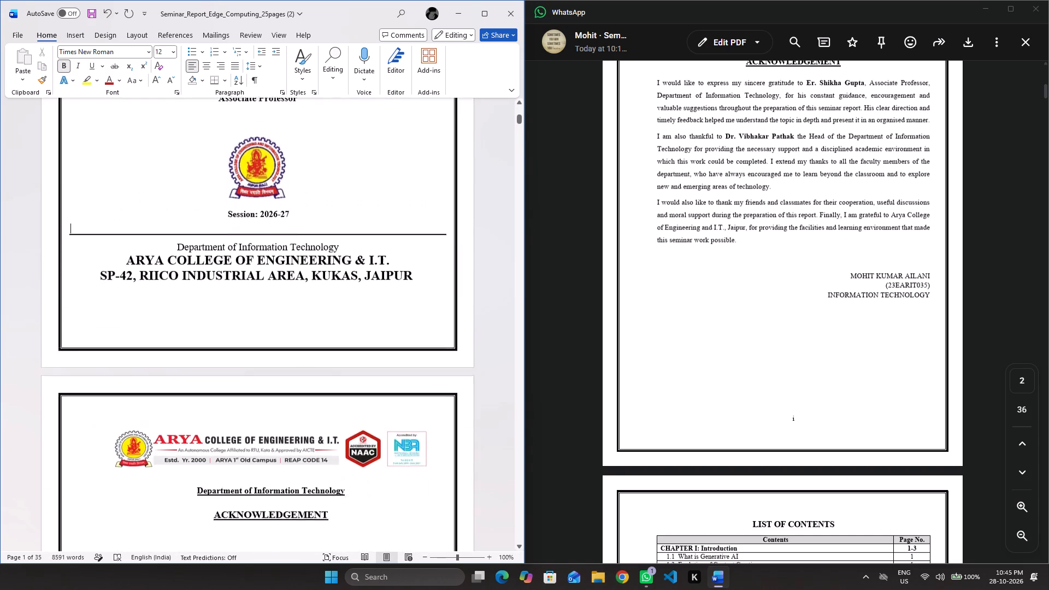
scroll(310, 335, down, 7)
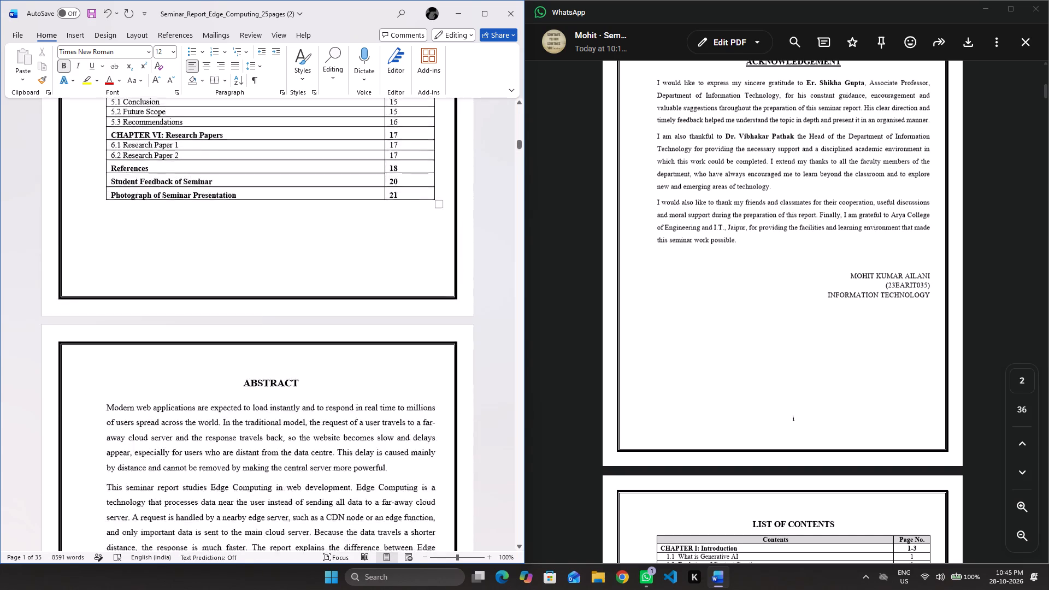
scroll(310, 335, down, 15)
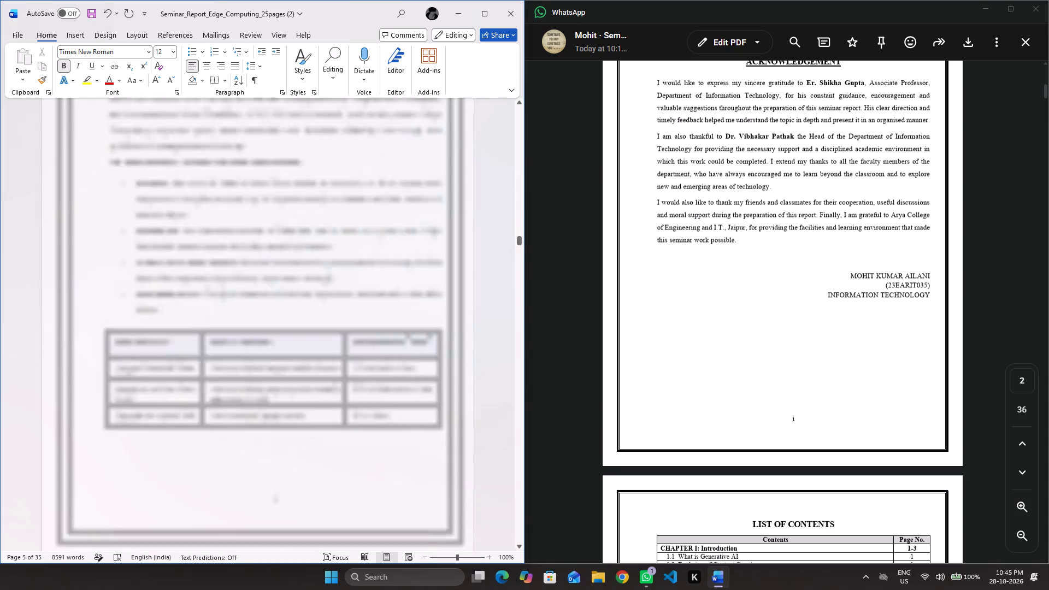
scroll(310, 335, down, 20)
scroll(310, 335, down, 15)
Examine the closing Photograph of Seminar Presentation and Student Feedback of Seminar pages, including the caption and signature block.
scroll(310, 335, up, 1)
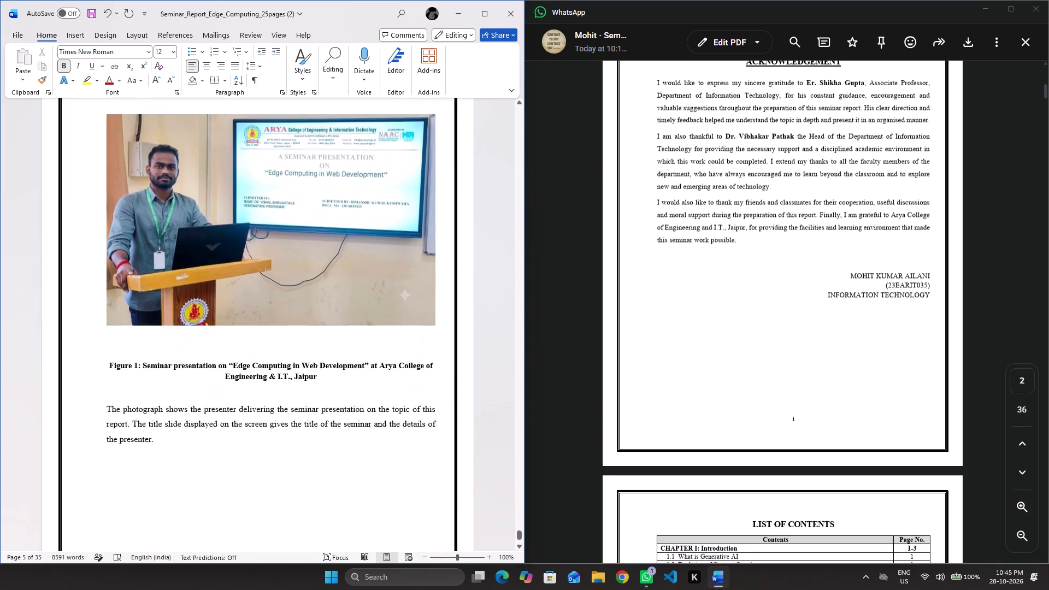
scroll(310, 335, up, 1)
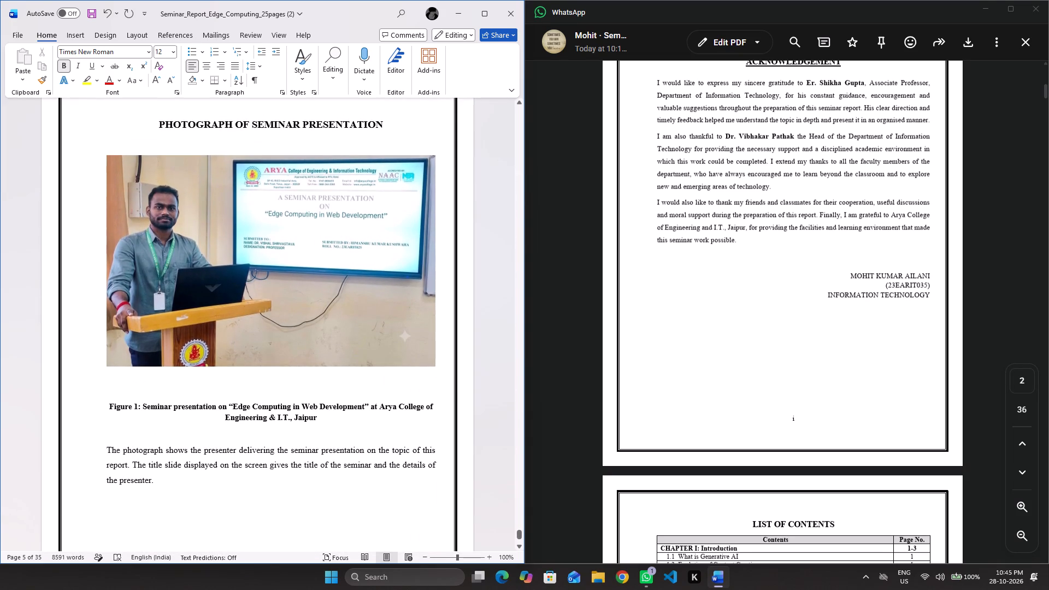
scroll(371, 322, up, 2)
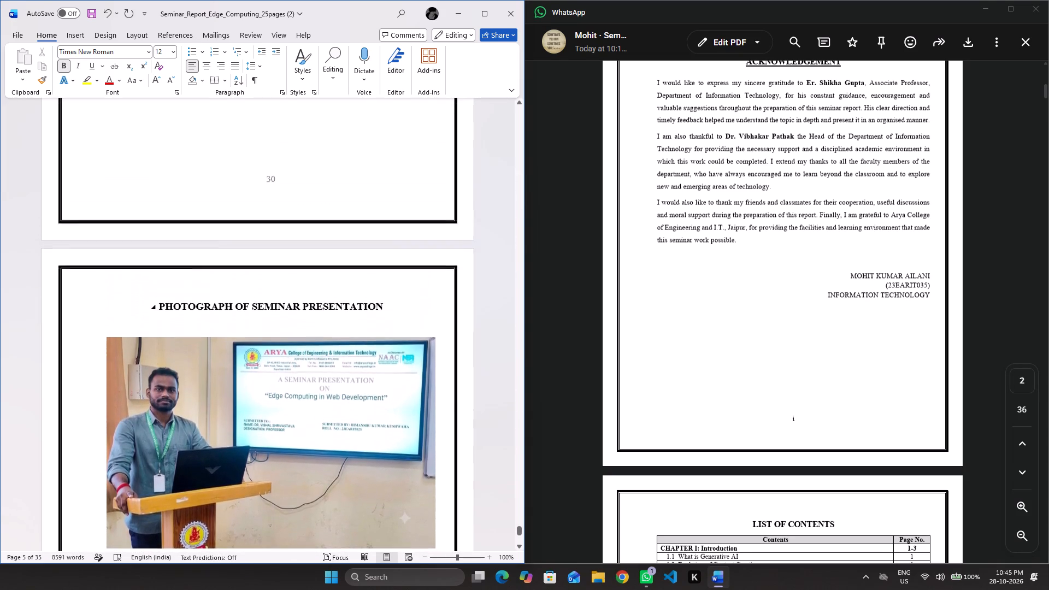
scroll(371, 322, up, 3)
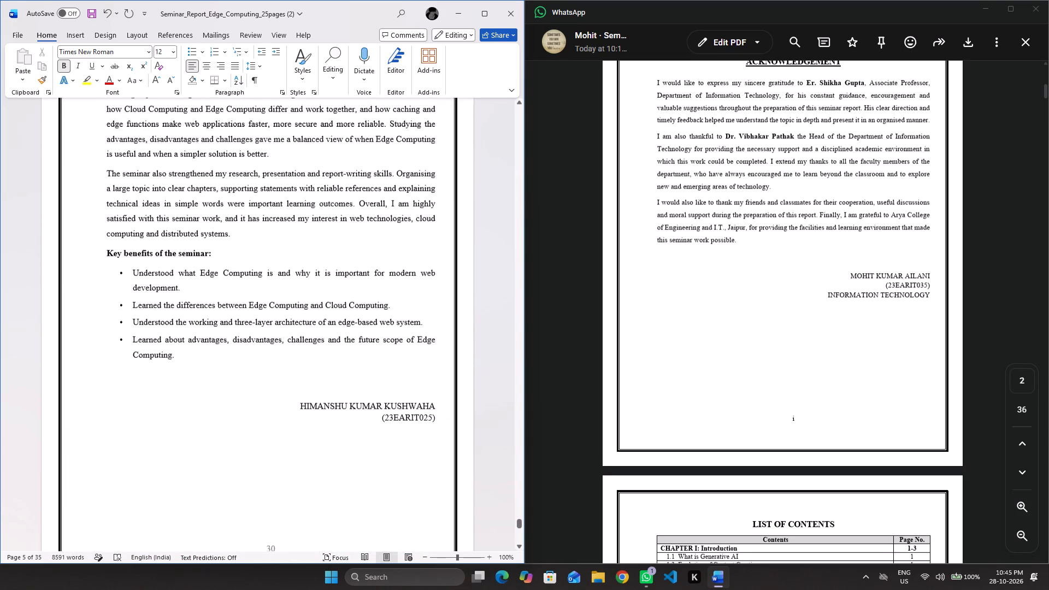
scroll(371, 322, down, 3)
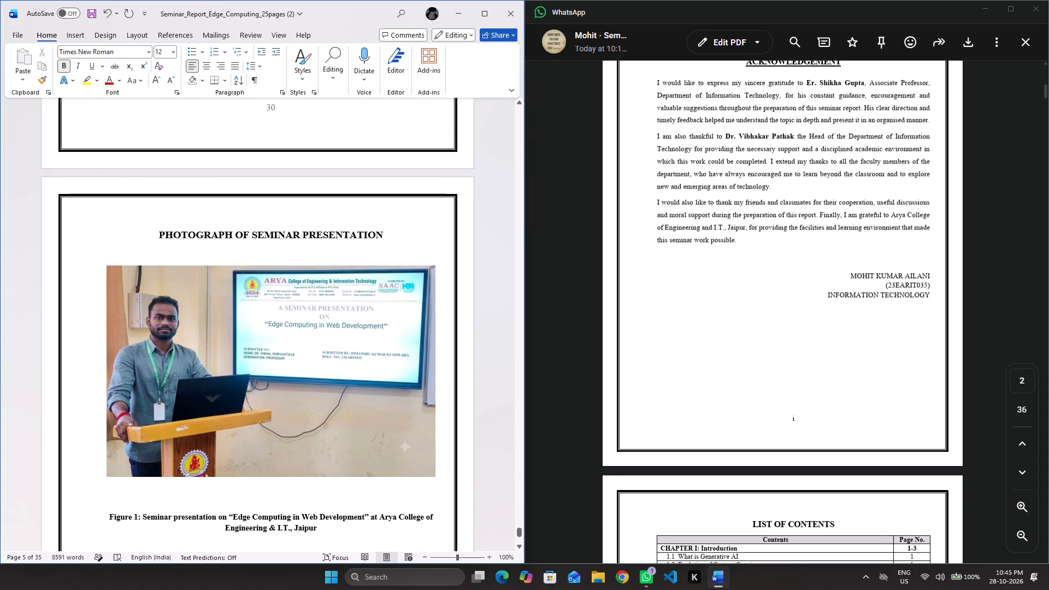
scroll(371, 322, down, 1)
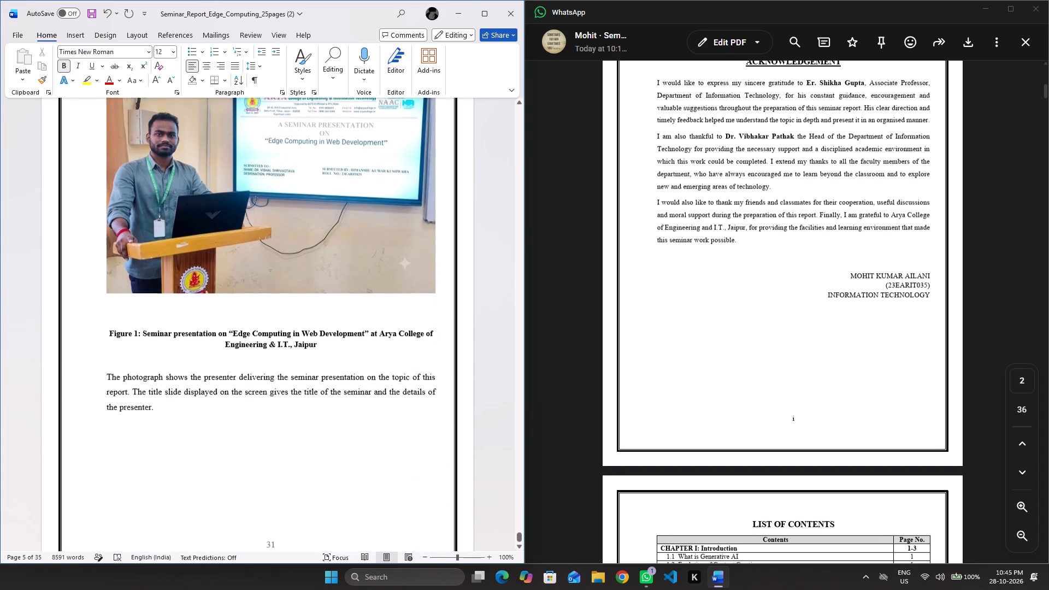
scroll(371, 322, up, 2)
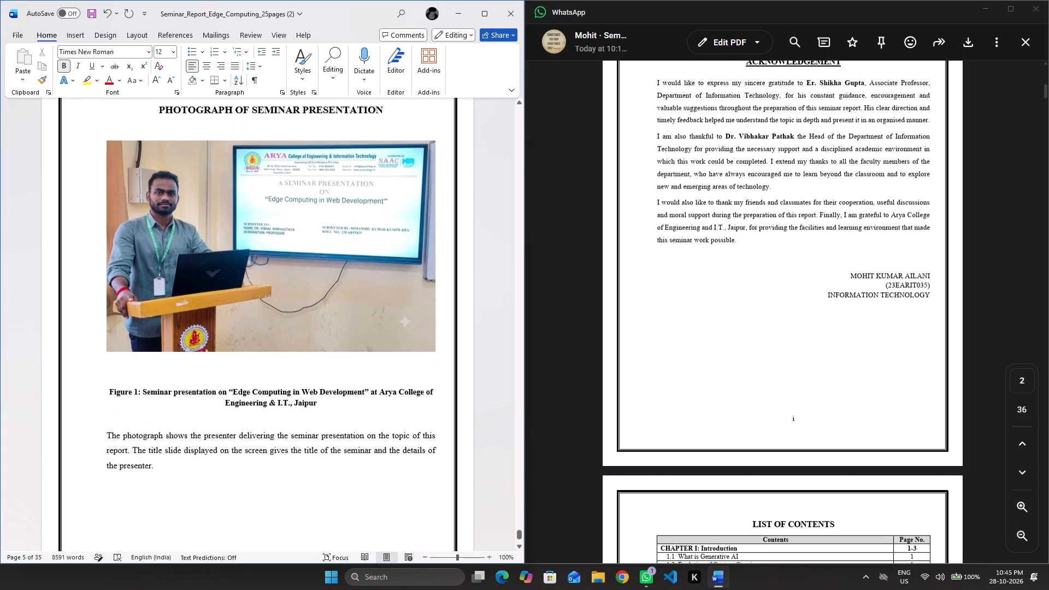
scroll(371, 322, up, 3)
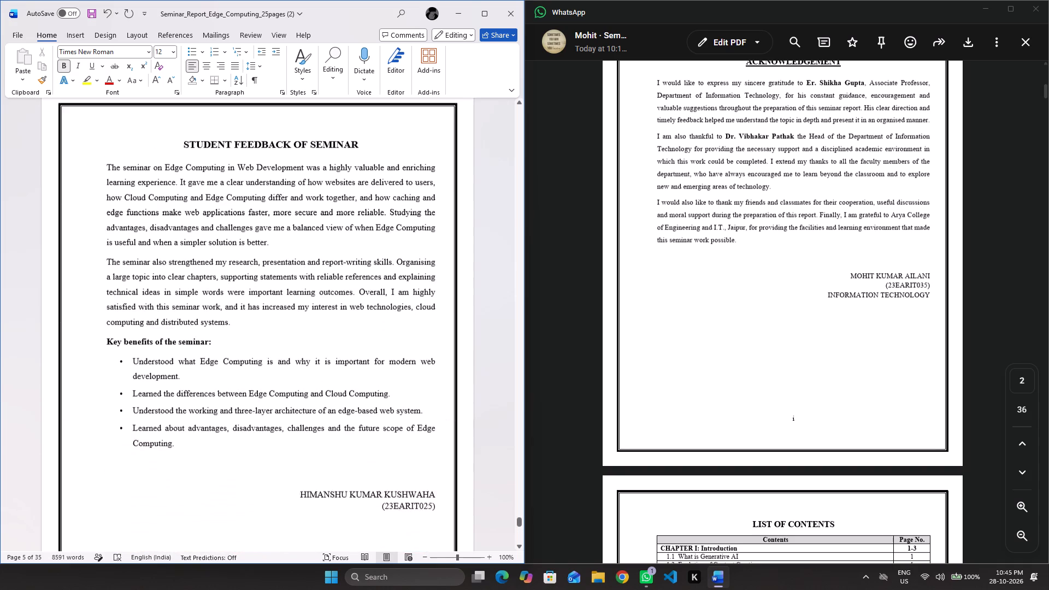
Skim back through the references to the start of the report and recheck the cover page's layout.
scroll(371, 322, up, 4)
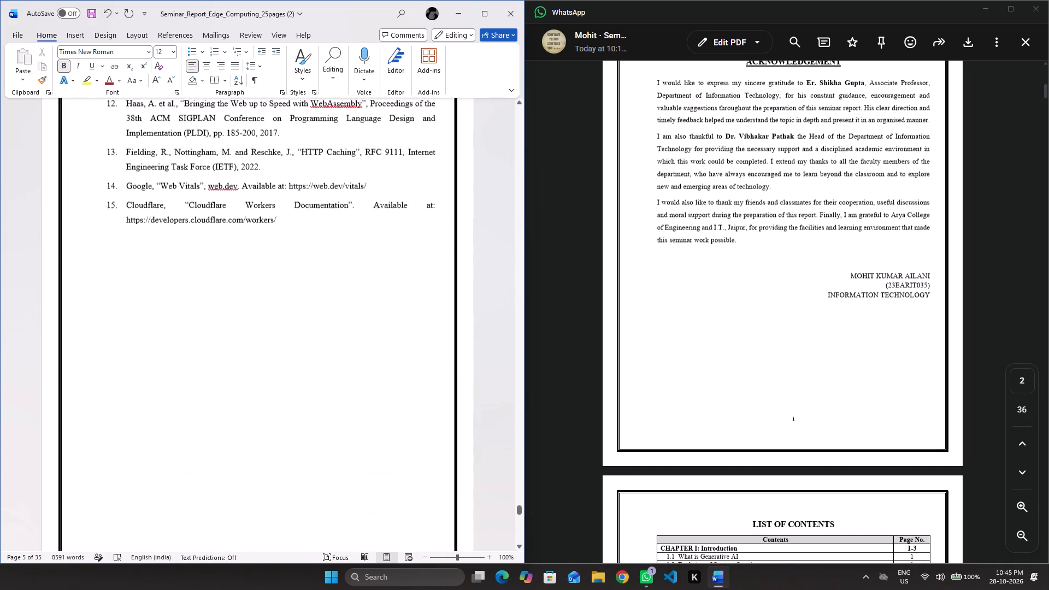
scroll(371, 322, up, 11)
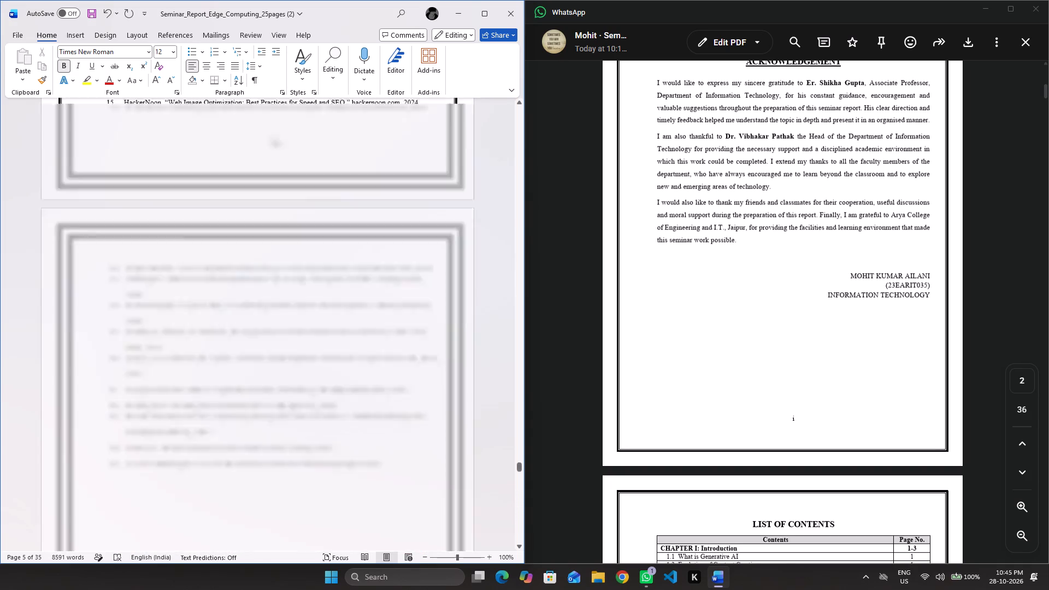
scroll(371, 322, up, 11)
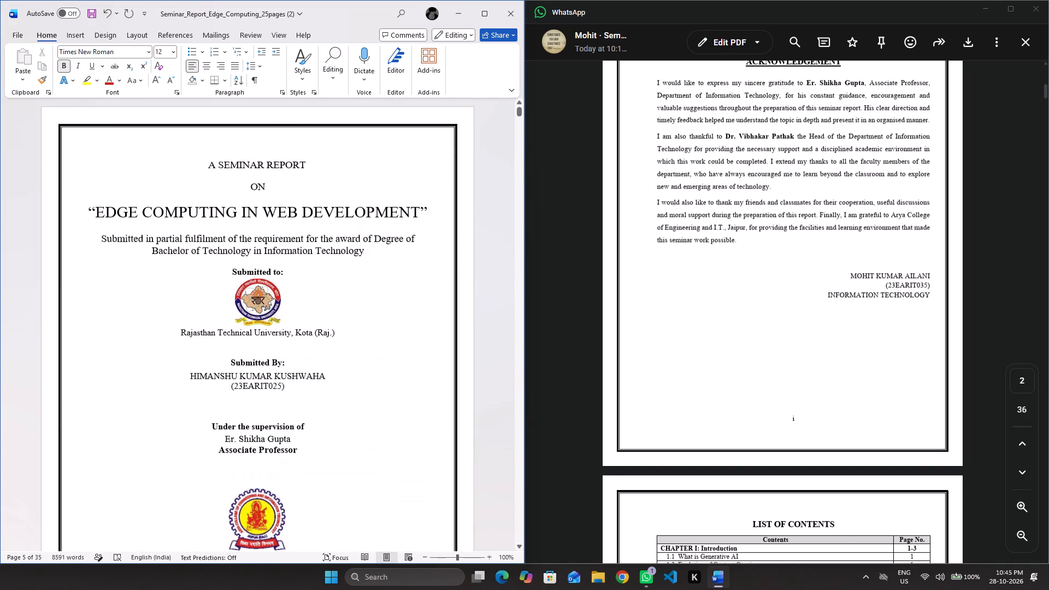
scroll(371, 322, down, 2)
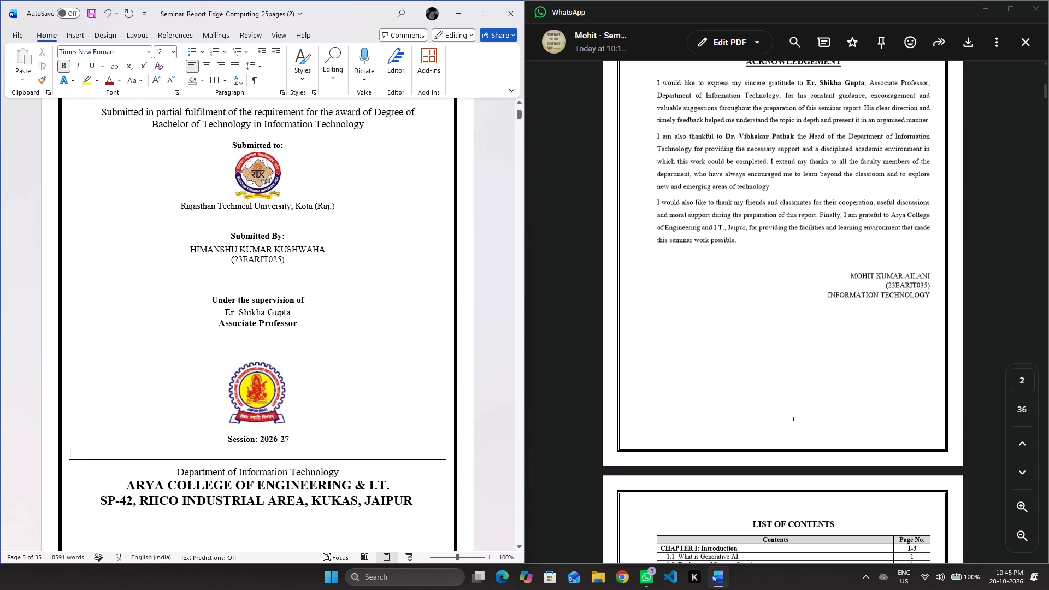
Save the report to the Desktop as a Word Document named Seminar_Report_Edge_Computing_25pages (2).
click(25, 33)
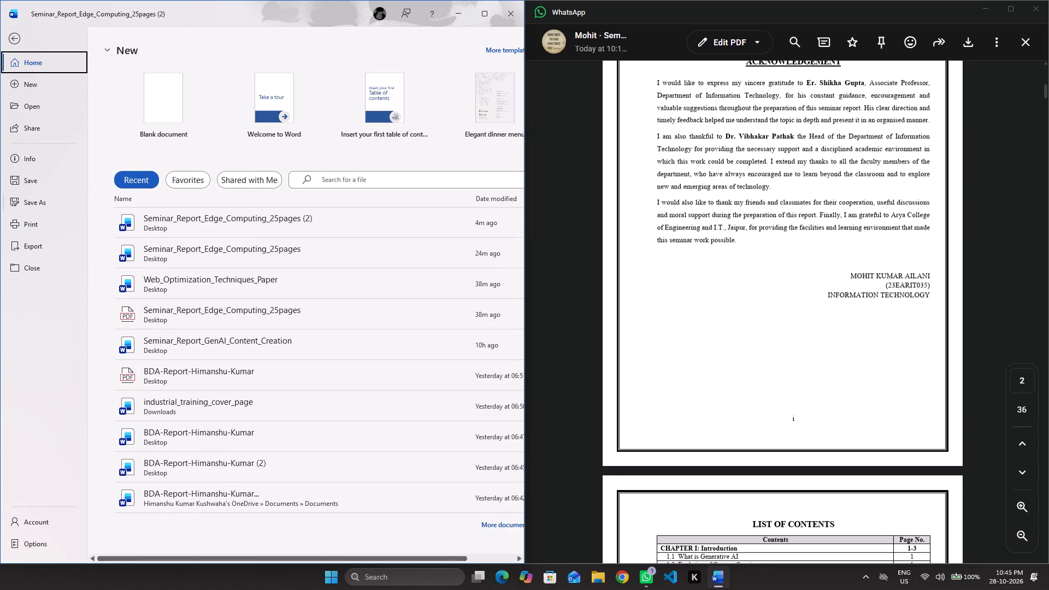
click(37, 203)
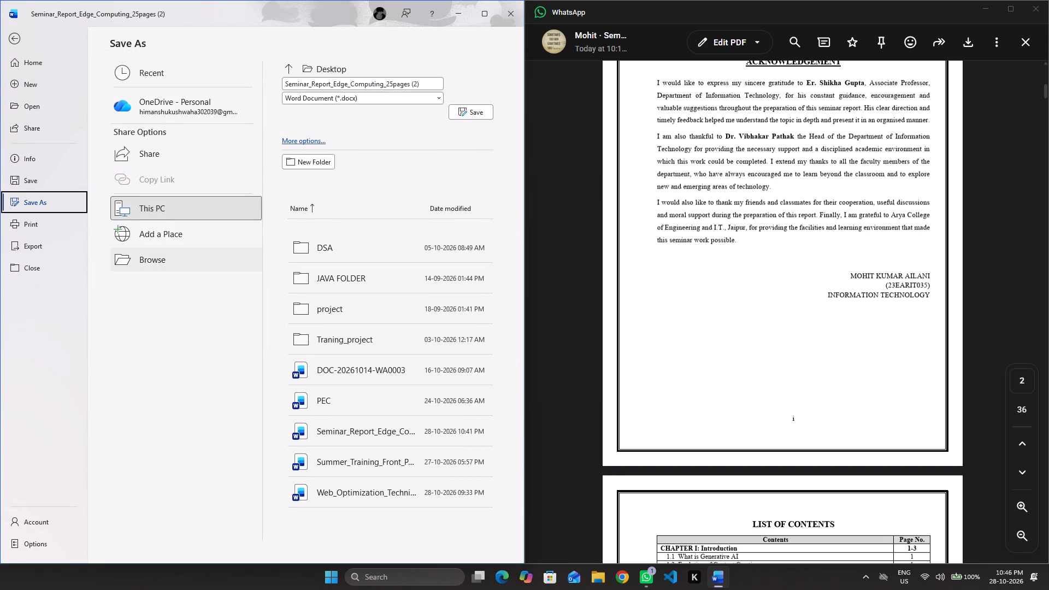
click(159, 262)
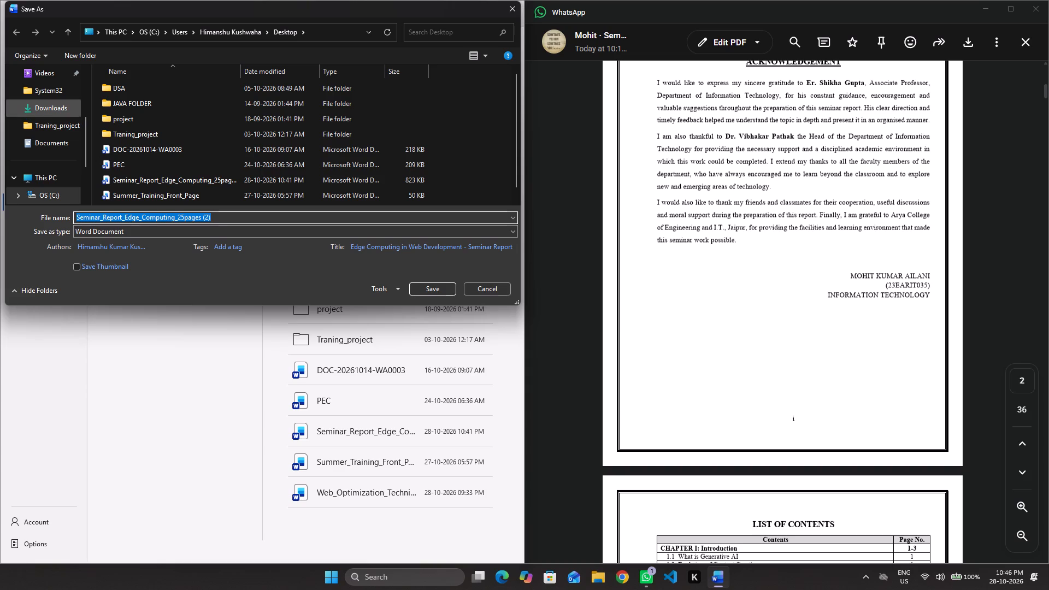
scroll(26, 111, up, 6)
click(43, 126)
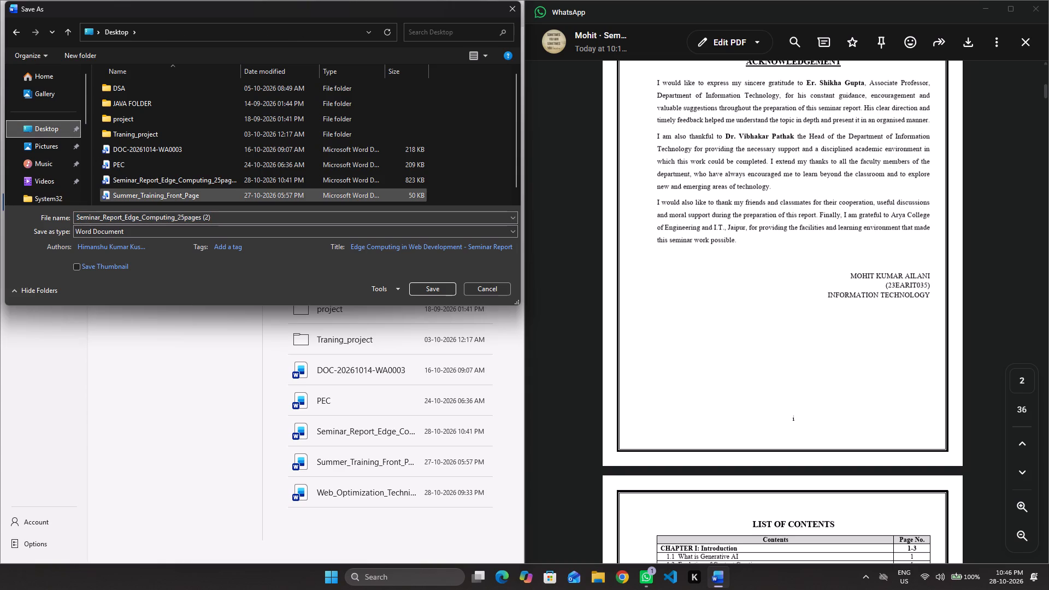
click(425, 291)
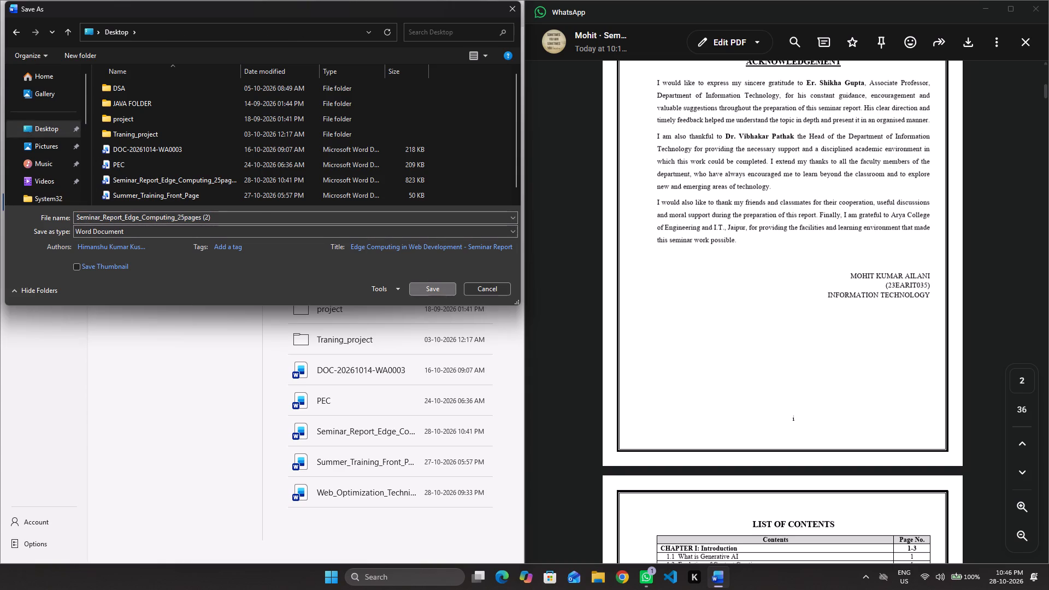
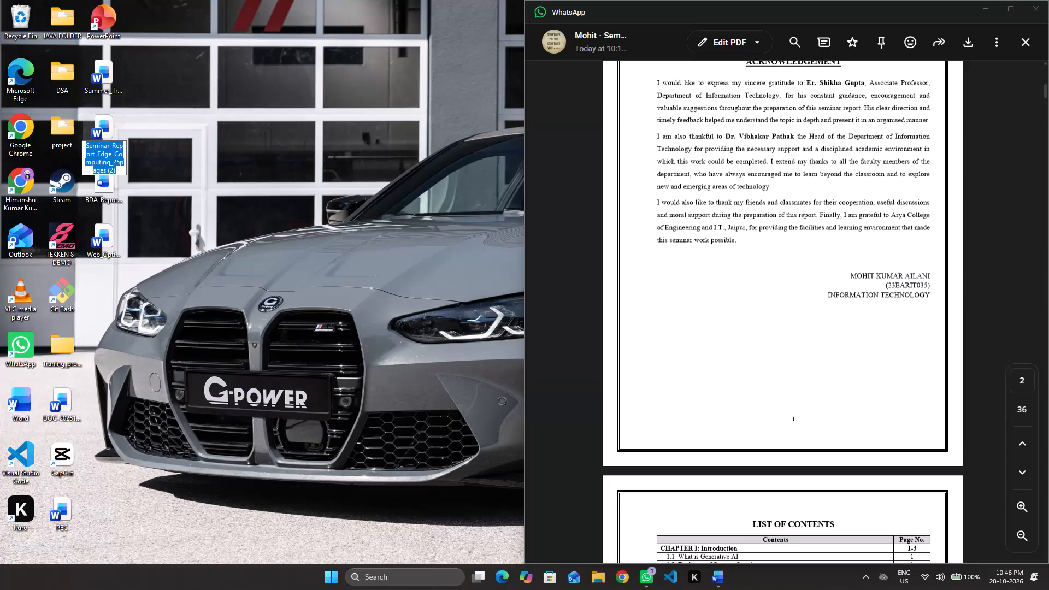
Rename the Seminar_Report_Edge_Computing_25pages (2) file on the Desktop as Himanshu_Seminar_Report_Edge_Computing_25pages.
click(119, 172)
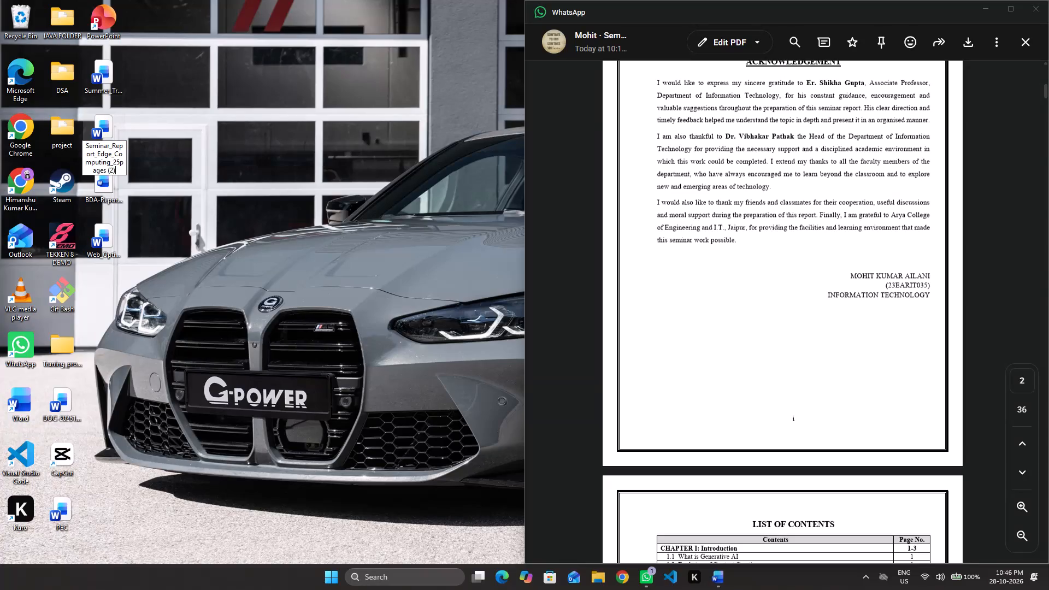
key(BackSpace)
key(BackSpace)
key(BackSpace)
key(BackSpace)
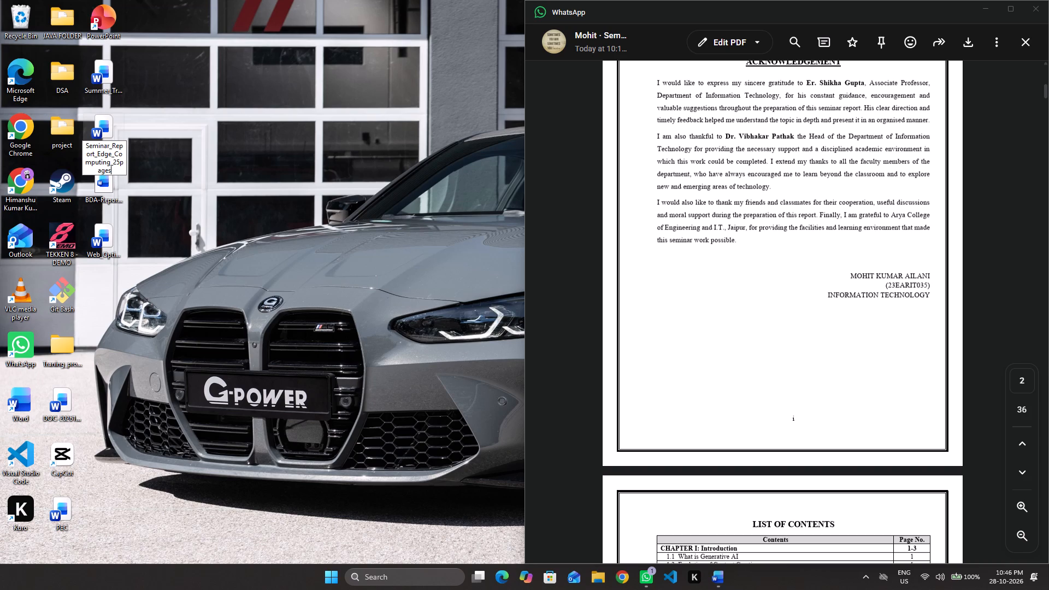
click(86, 147)
Add the prefix Himanshu_ to the Edge Computing seminar report's file name on the Desktop, closing the document in Word to release it.
key(h)
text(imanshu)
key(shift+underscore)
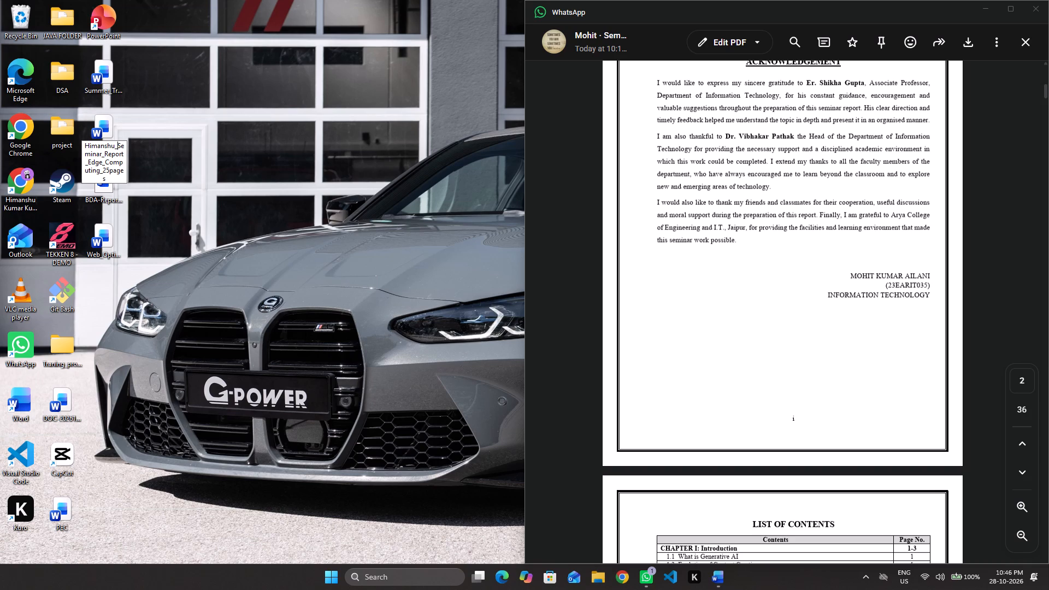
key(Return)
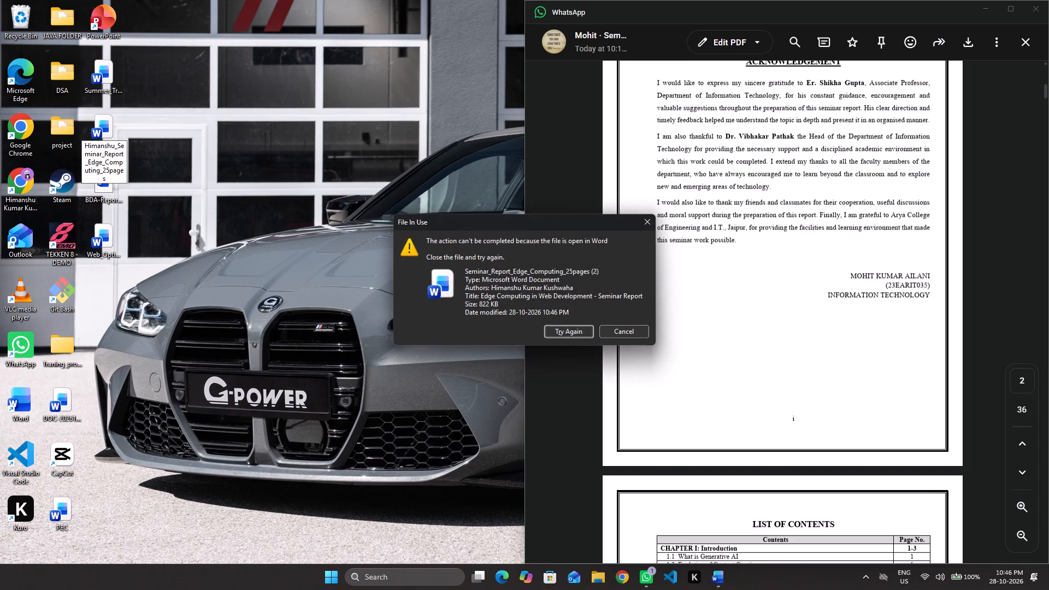
click(717, 568)
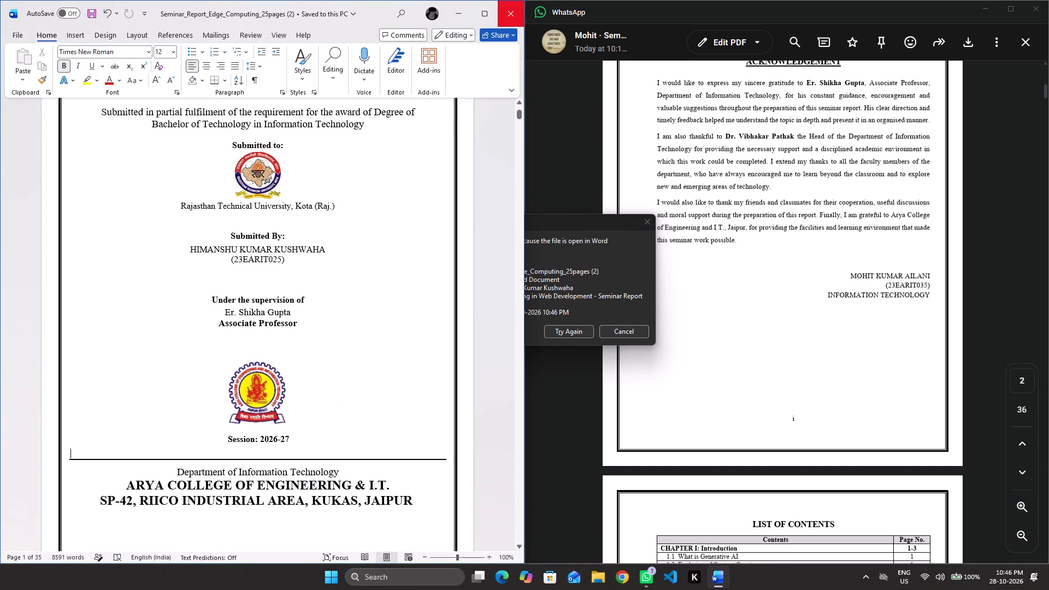
click(511, 17)
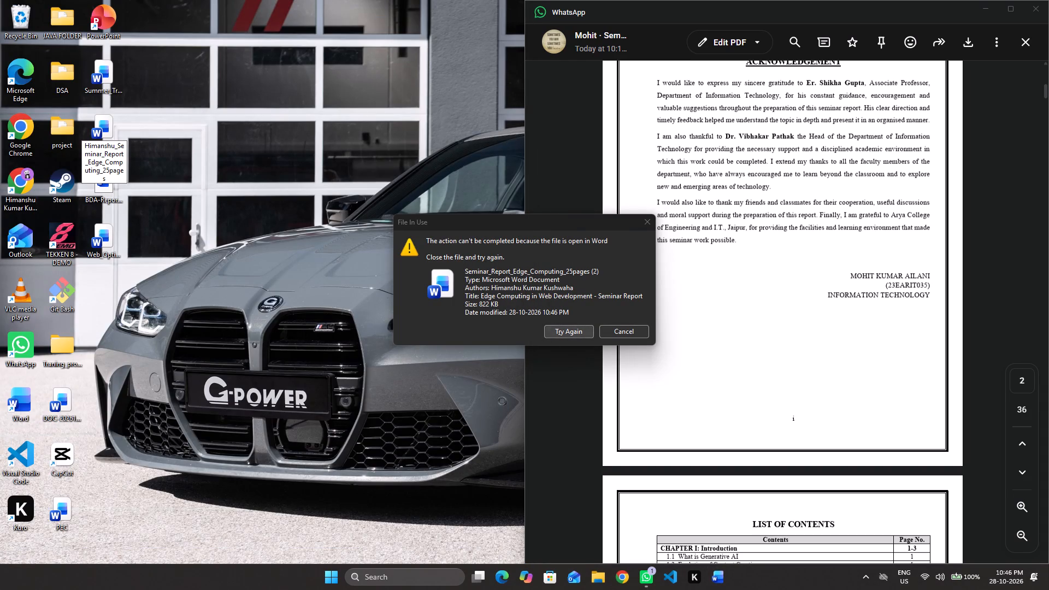
click(572, 332)
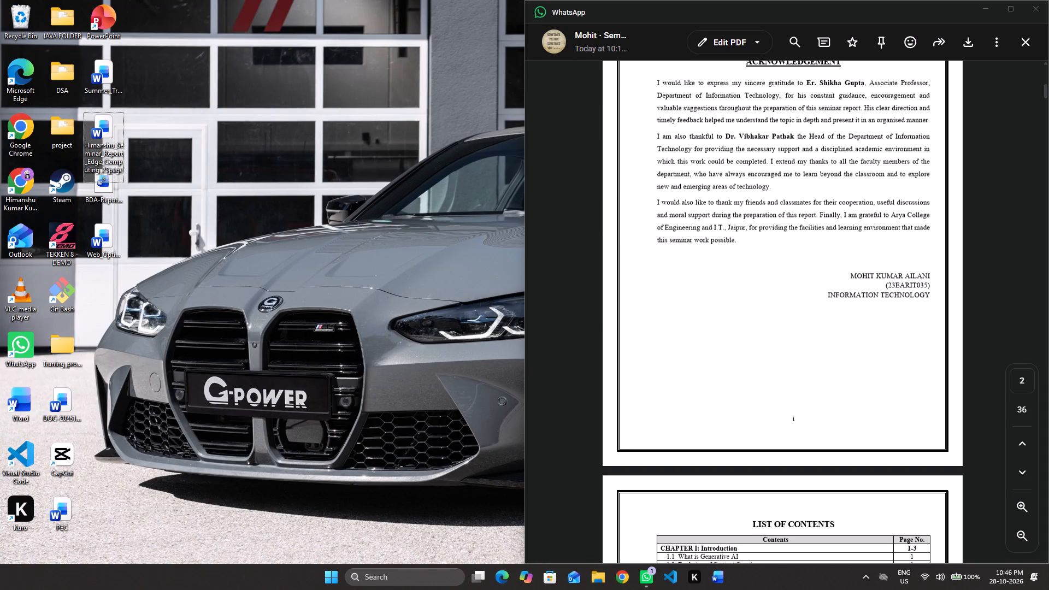
click(182, 132)
click(181, 121)
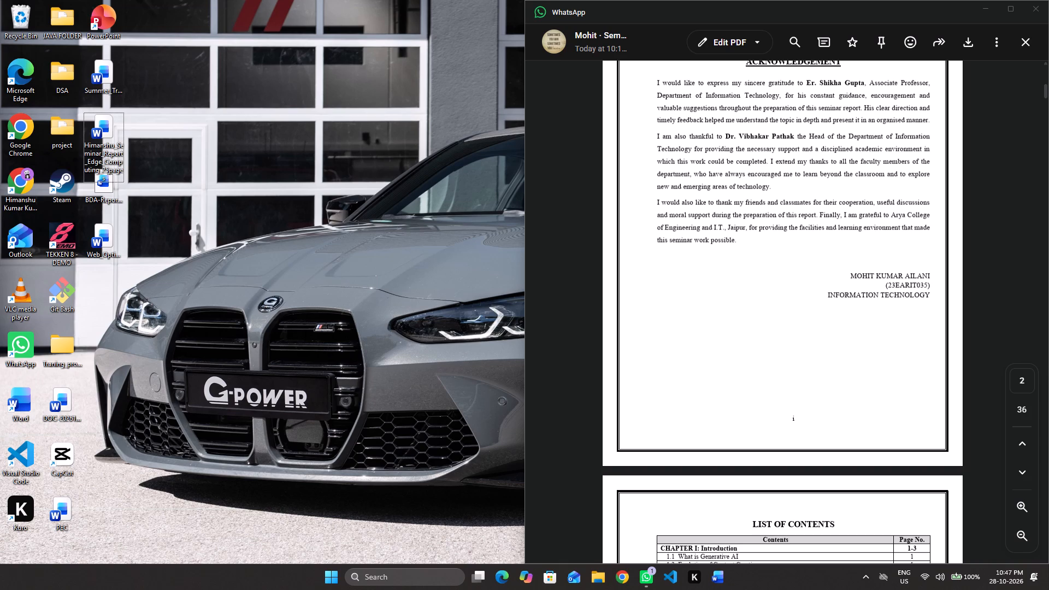
click(107, 134)
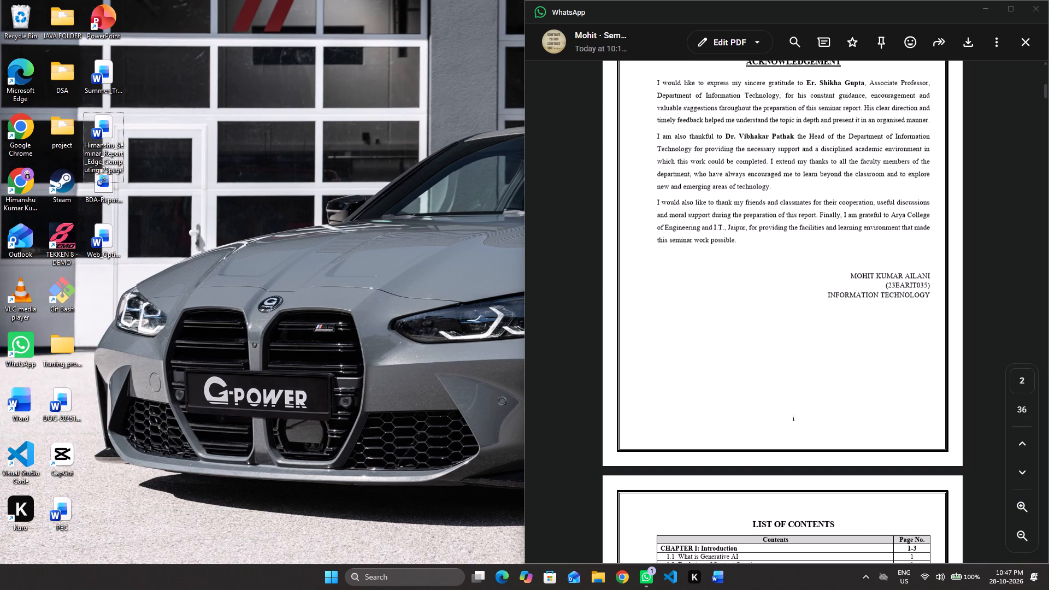
Reopen the renamed Edge Computing seminar report from the Desktop in Word and skim its front pages from the cover to the Abstract.
double_click(107, 134)
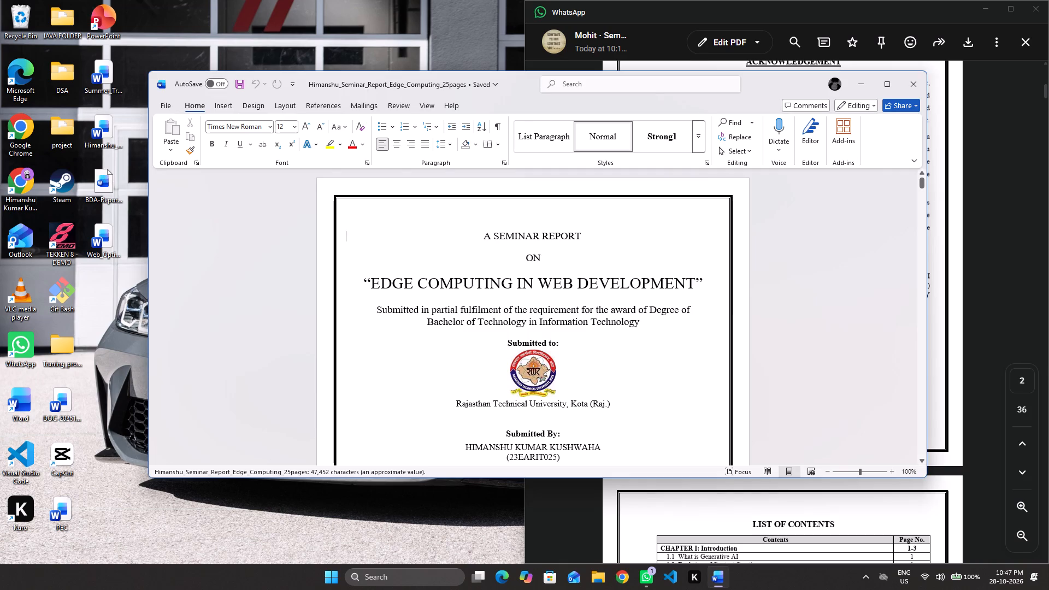
scroll(558, 311, down, 3)
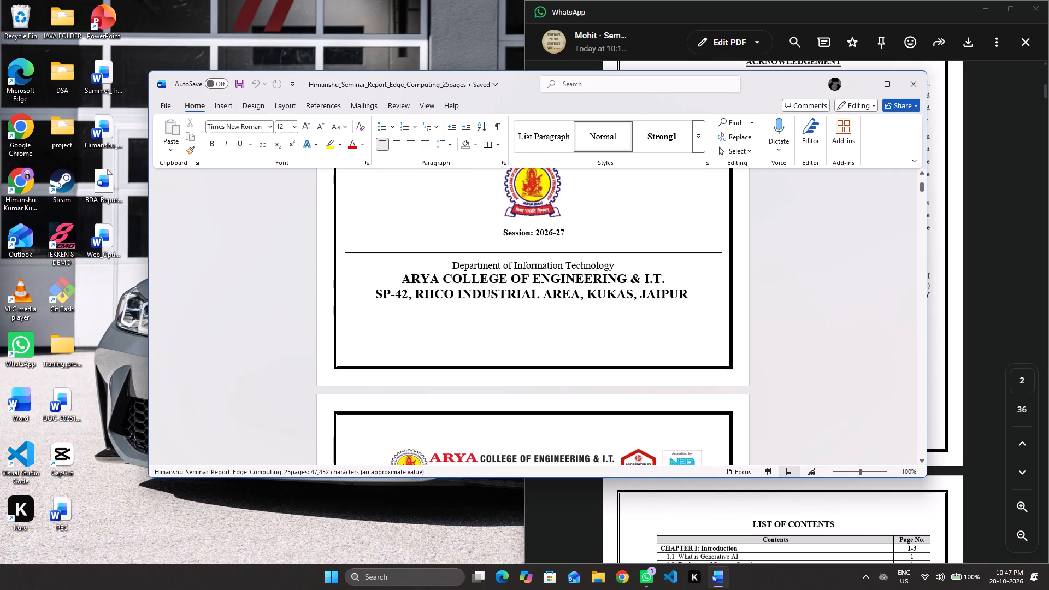
scroll(558, 311, down, 5)
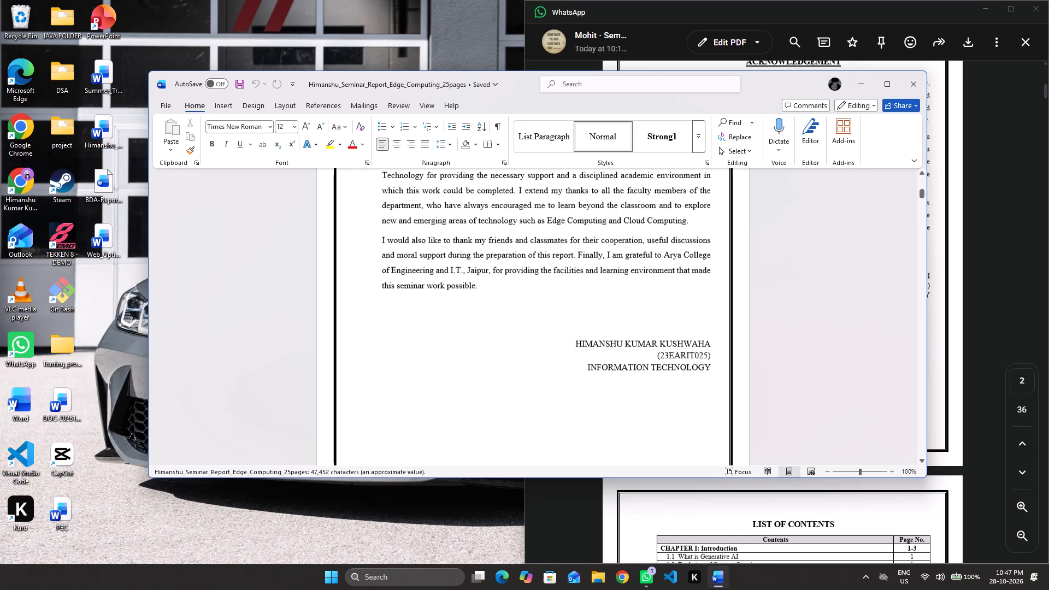
scroll(558, 311, down, 4)
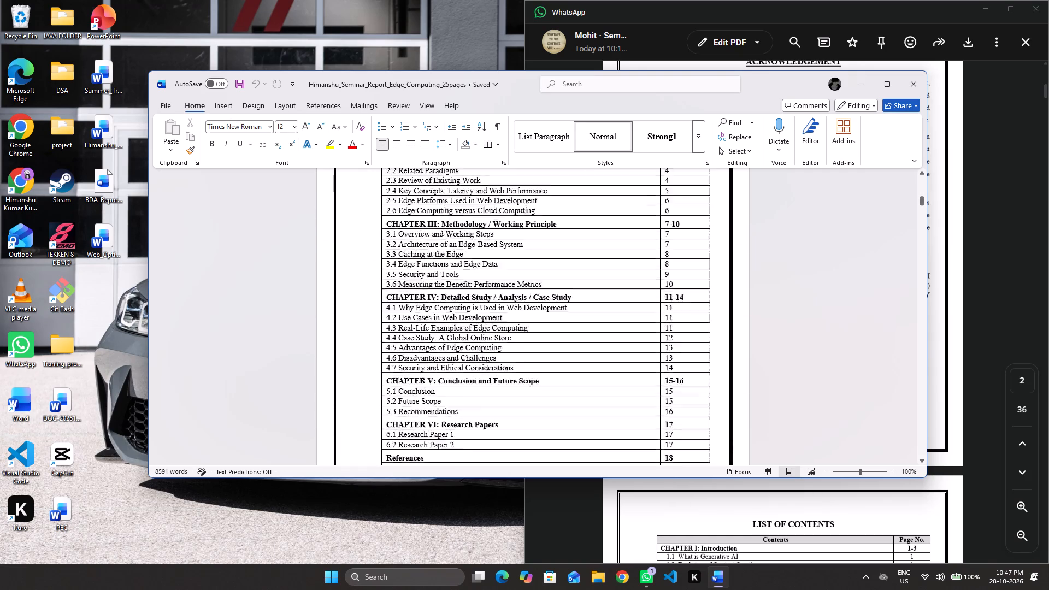
scroll(558, 311, down, 4)
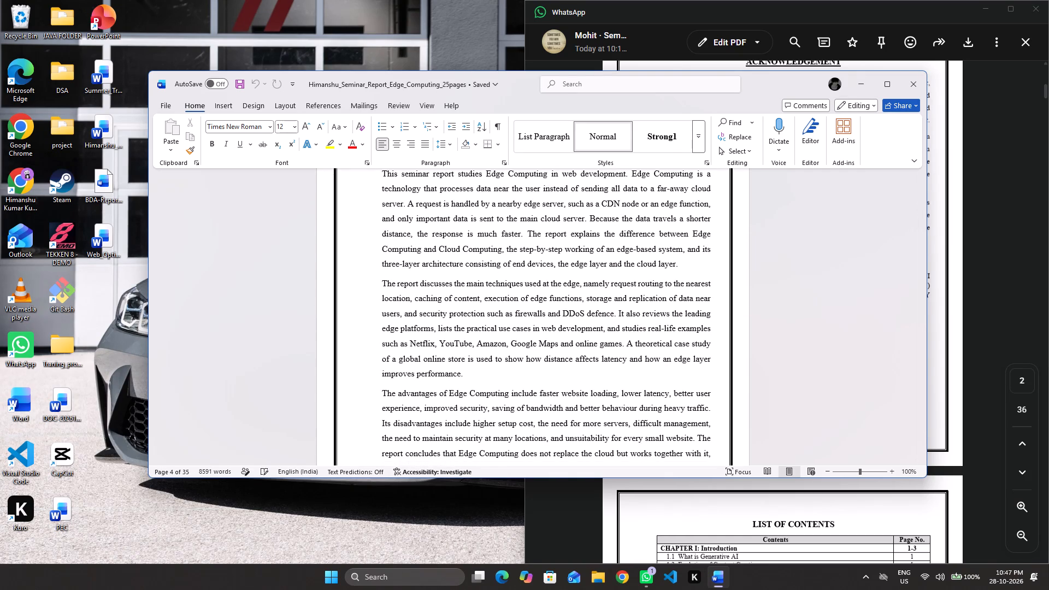
Maximize the report window and check the layout of the cover page and the Acknowledgement side by side.
click(888, 81)
scroll(596, 185, up, 8)
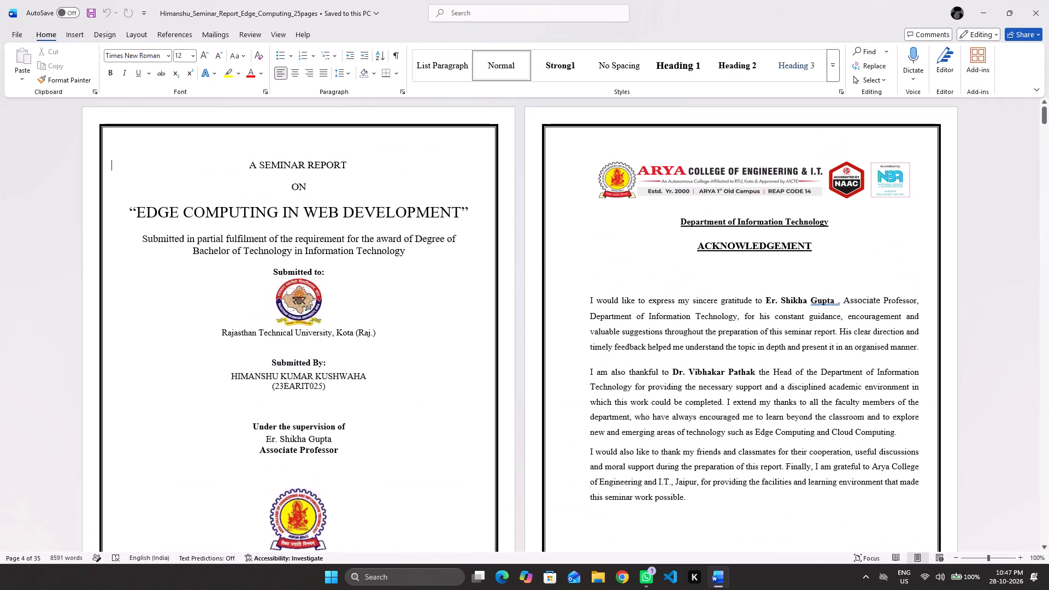
scroll(741, 289, down, 1)
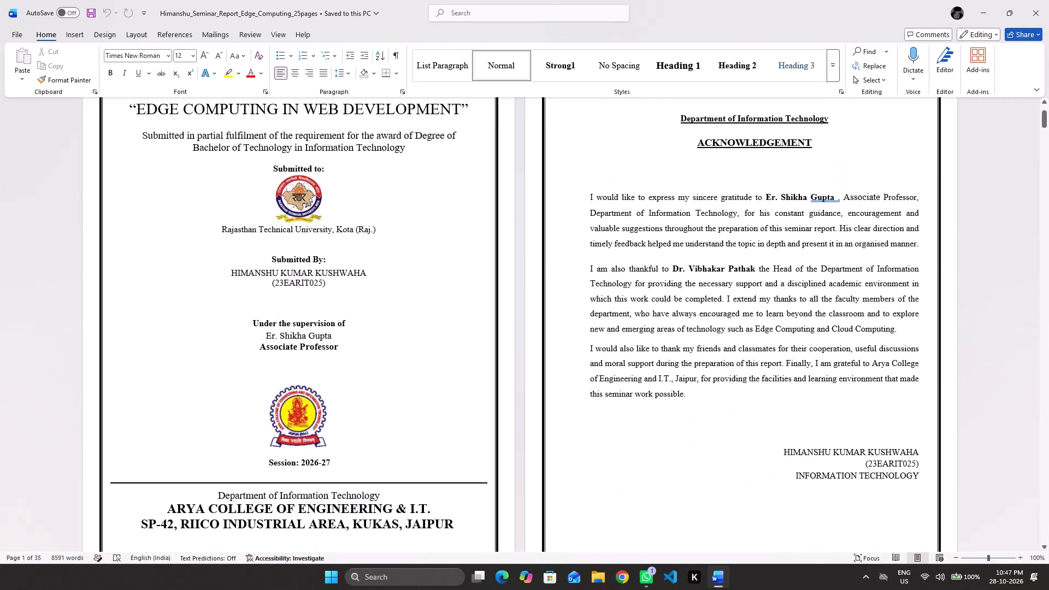
scroll(741, 289, up, 2)
scroll(741, 289, down, 1)
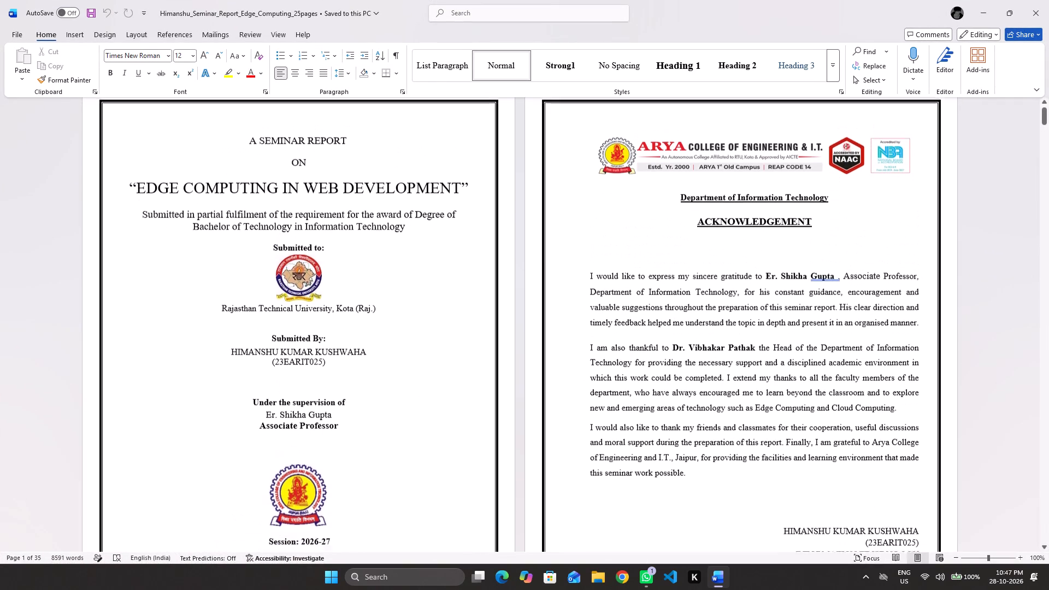
scroll(741, 289, down, 1)
scroll(728, 240, down, 1)
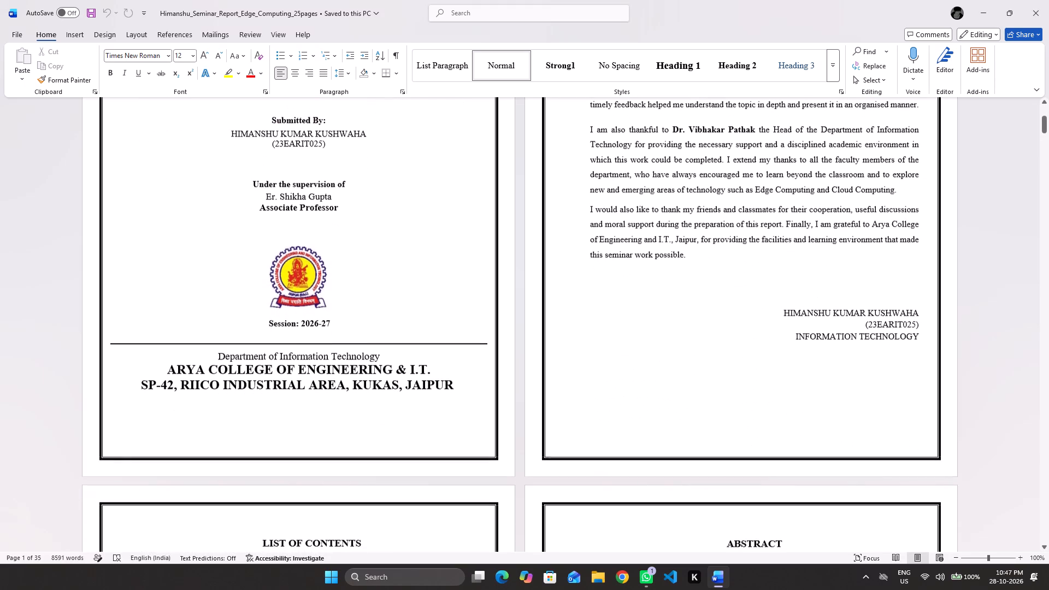
Skim the report from the List of Contents through its chapters to the closing seminar presentation photograph page.
scroll(728, 240, down, 4)
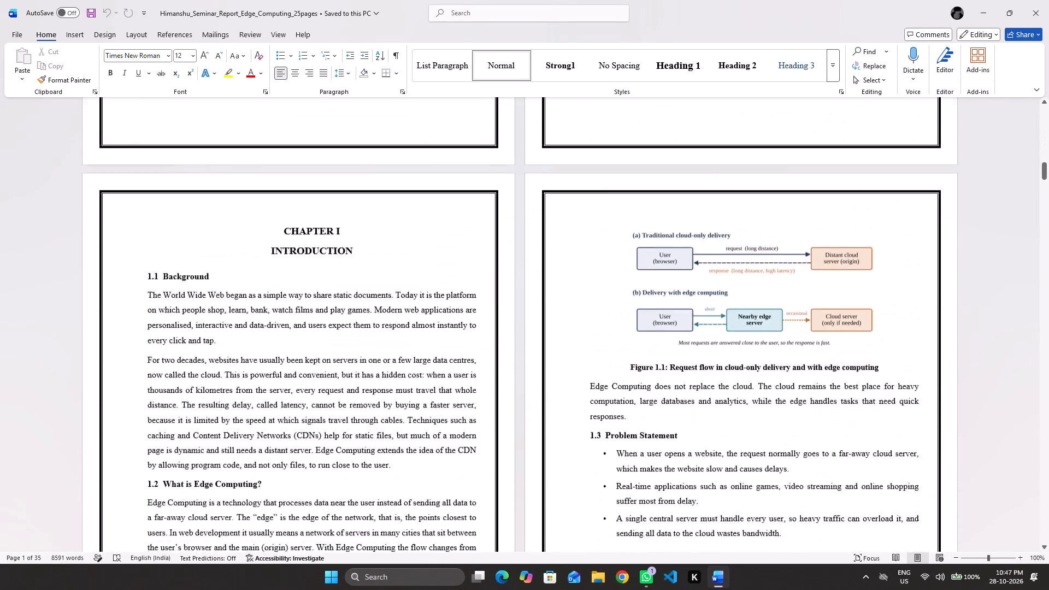
scroll(728, 240, down, 1)
scroll(728, 240, up, 2)
scroll(728, 240, down, 1)
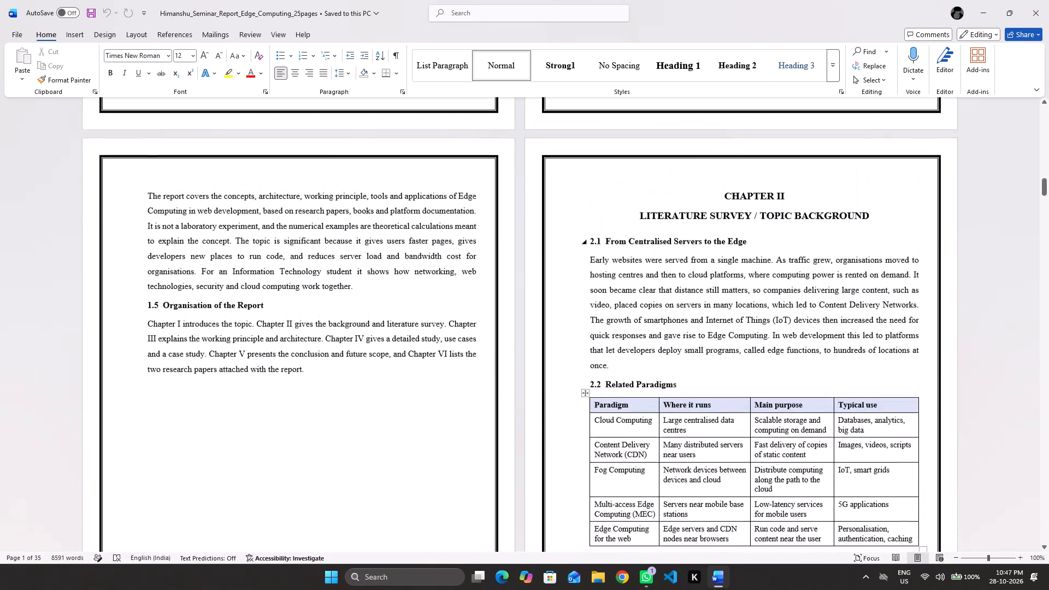
scroll(728, 240, down, 3)
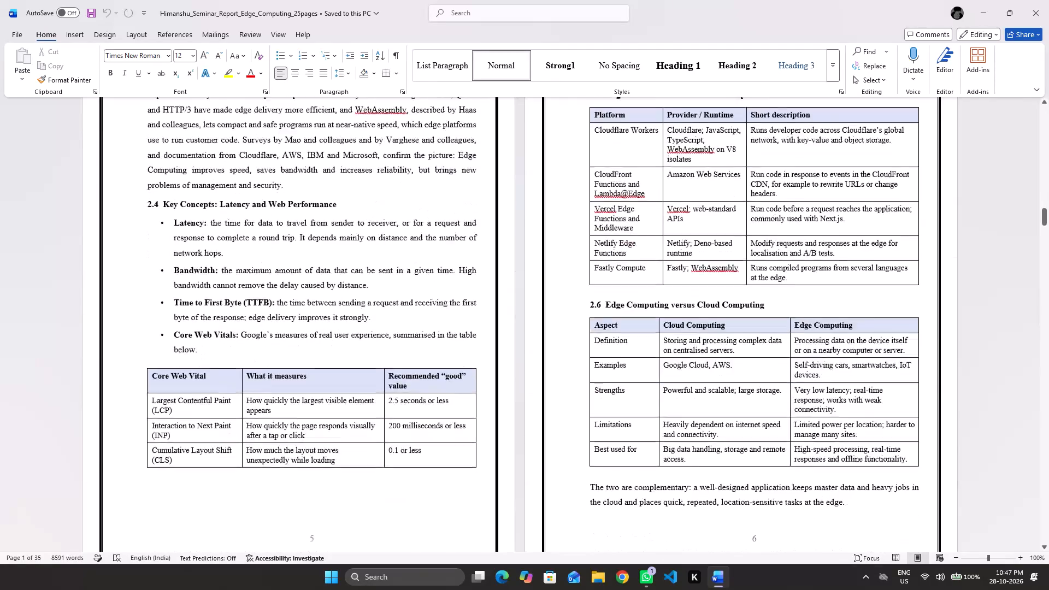
scroll(728, 240, down, 12)
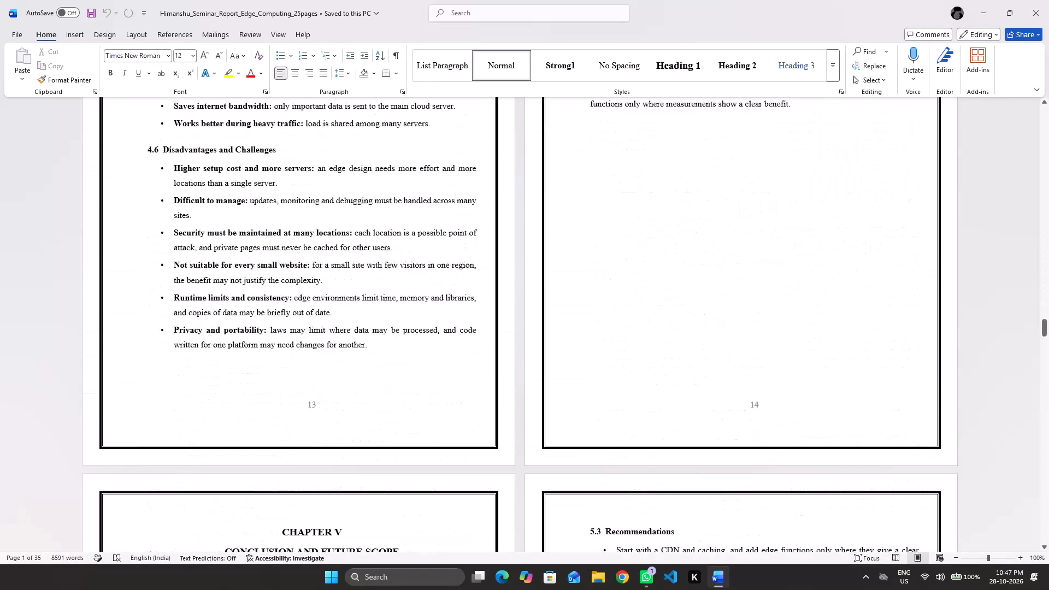
scroll(728, 240, down, 10)
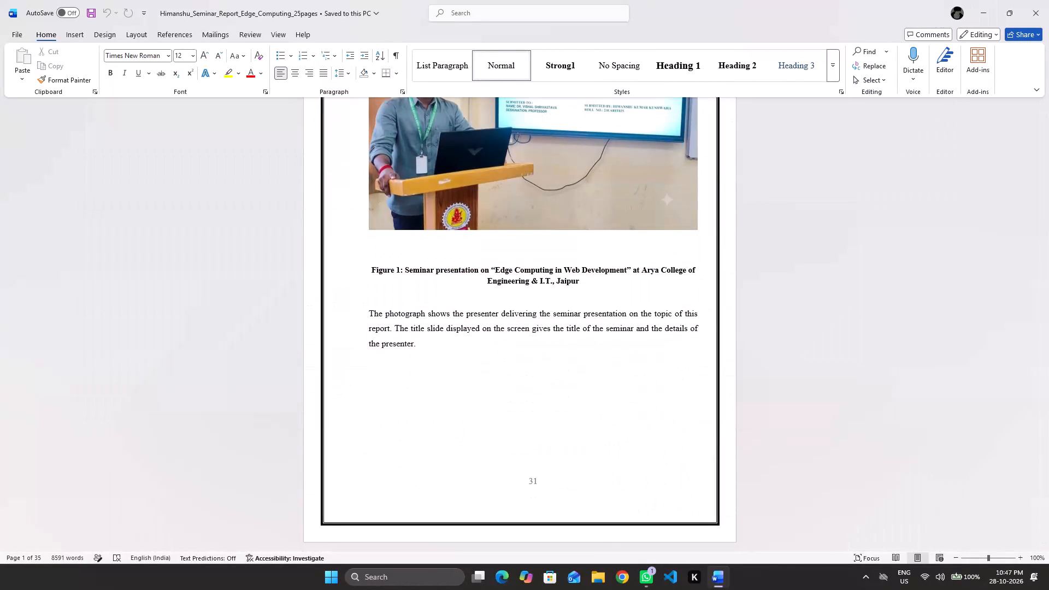